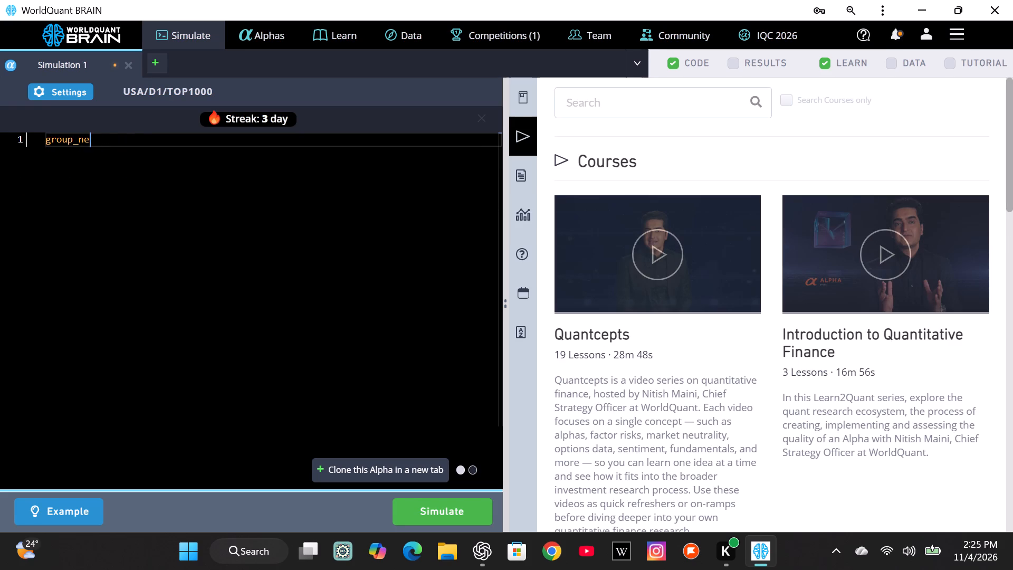
Paste the copied group_neutralize formula into the Simulation 1 code editor.
{"action": "key", "text": "ctrl+v"}
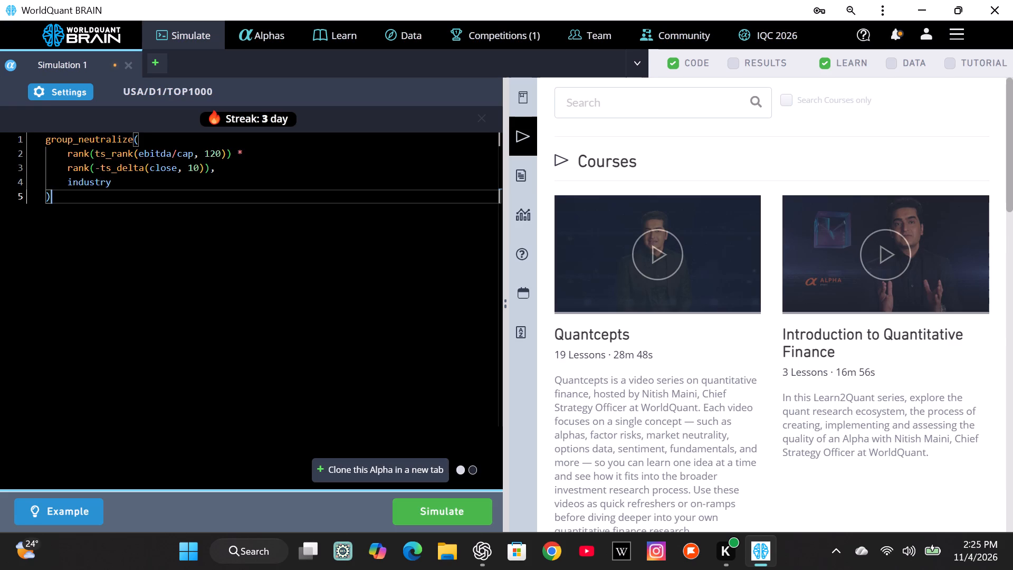
Set Simulation 1's decay to 0 and its neutralization to Industry, and apply the settings.
{"action": "left_click", "coordinate": [60, 85]}
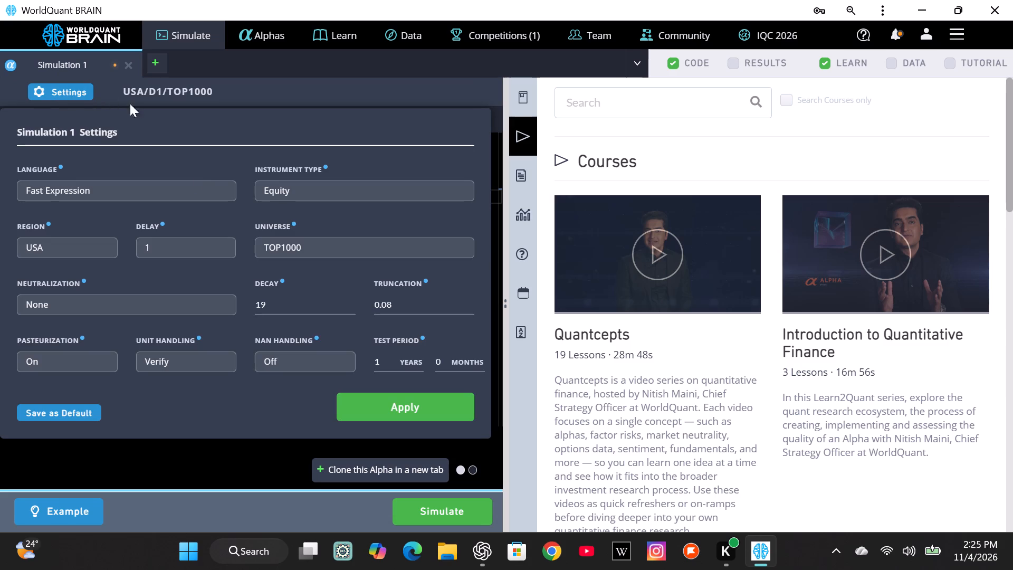
{"action": "left_click", "coordinate": [350, 303]}
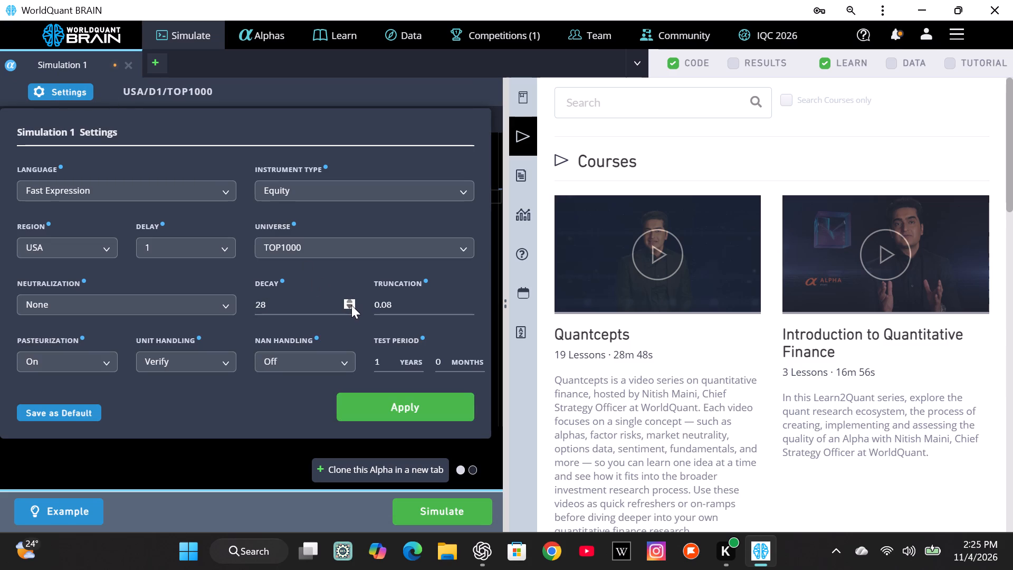
{"action": "left_click", "coordinate": [351, 305]}
{"action": "left_click", "coordinate": [204, 298]}
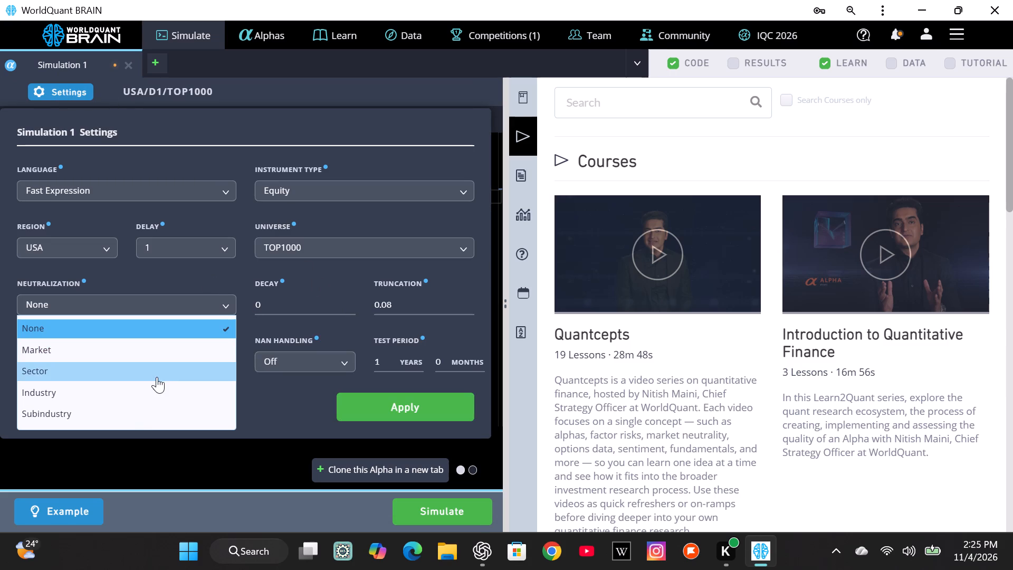
{"action": "left_click", "coordinate": [145, 394]}
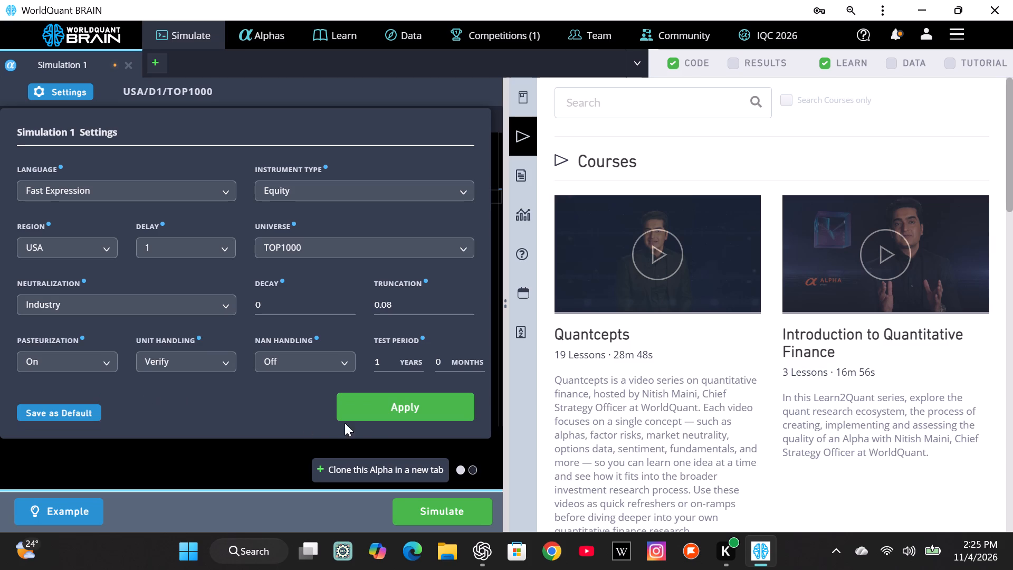
{"action": "left_click", "coordinate": [398, 407]}
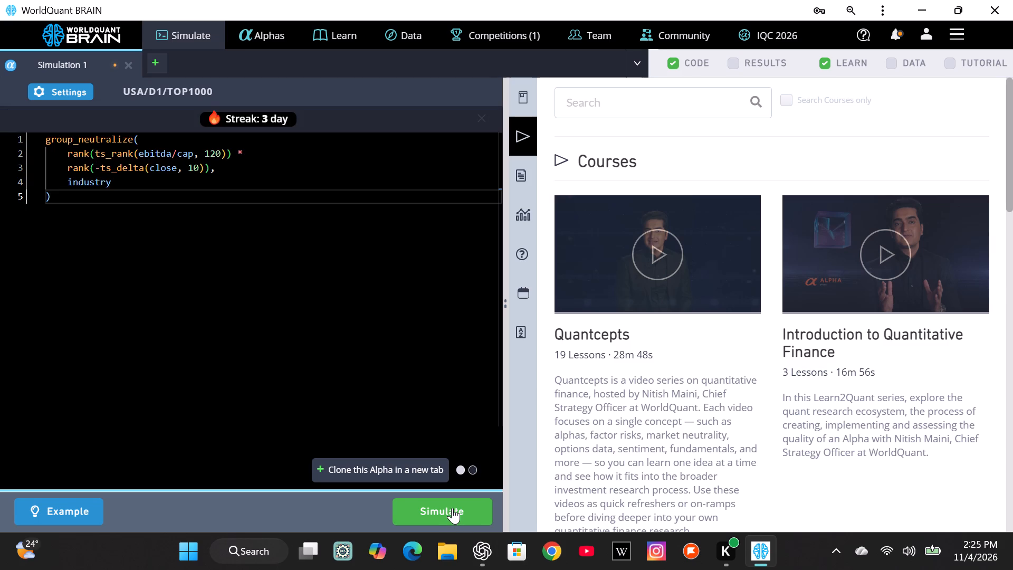
Run the simulation of the group_neutralize alpha.
{"action": "left_click", "coordinate": [452, 508]}
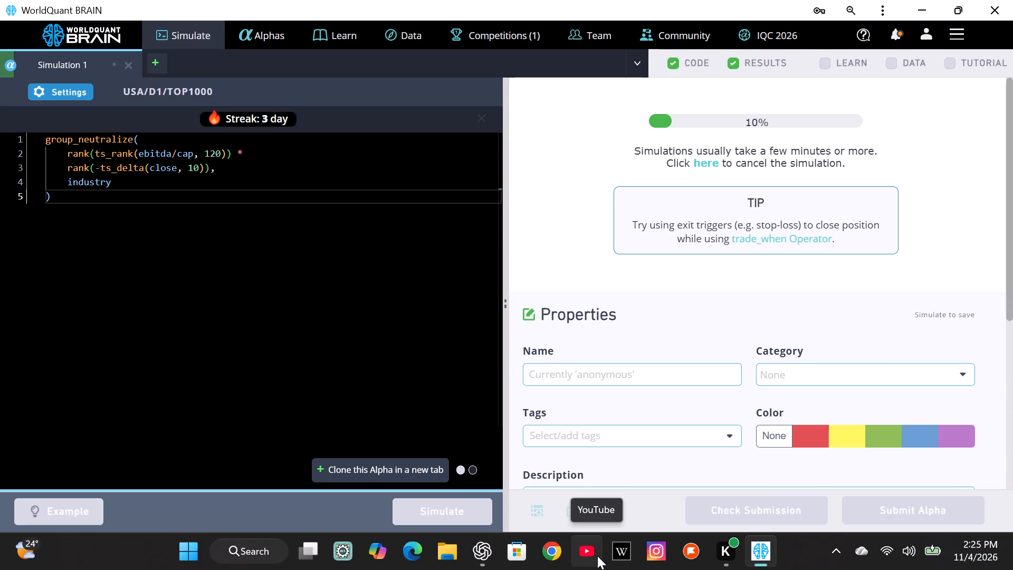
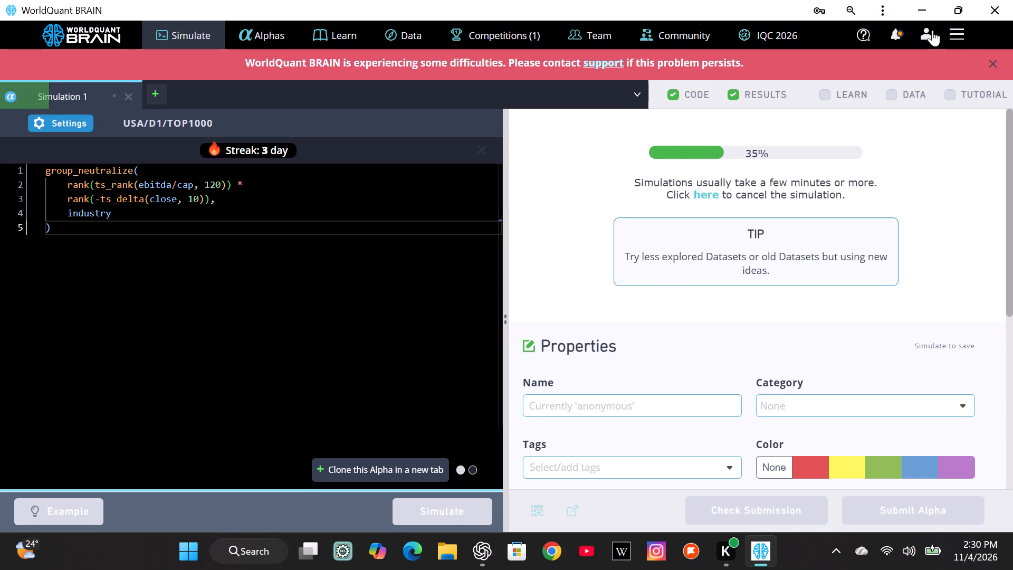
Dismiss the support notice banner above the simulation workspace.
{"action": "left_click", "coordinate": [995, 60]}
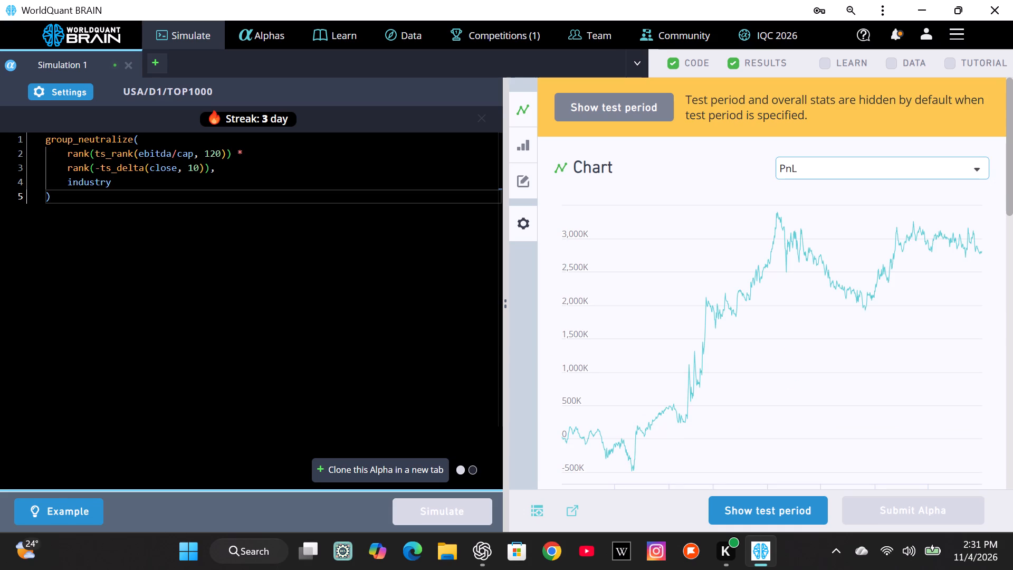
Set Simulation 1's decay to 50 and its universe to TOP3000, and apply the settings.
{"action": "left_click", "coordinate": [47, 94]}
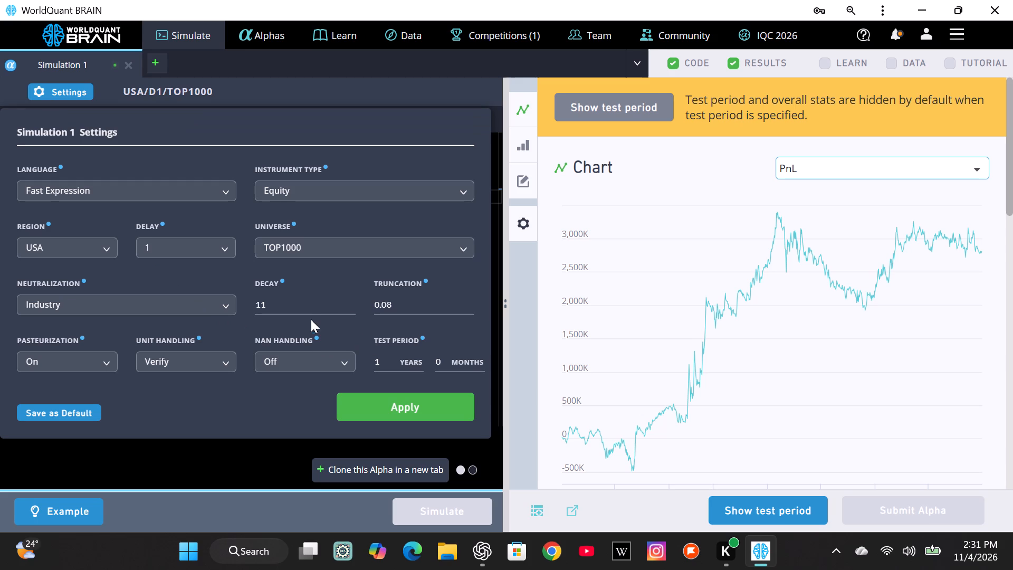
{"action": "left_click", "coordinate": [347, 301]}
{"action": "left_click", "coordinate": [316, 252]}
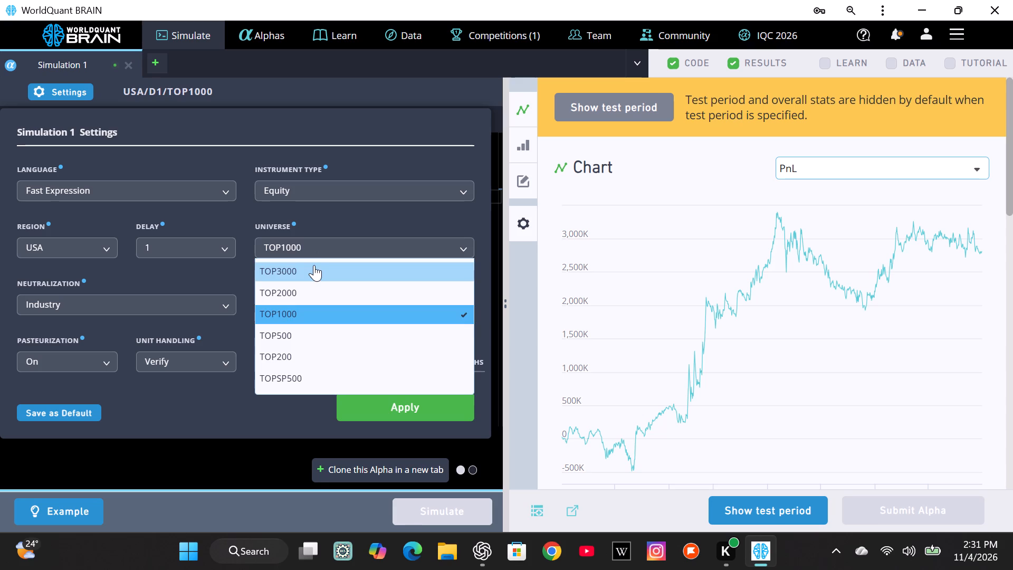
{"action": "left_click", "coordinate": [314, 265]}
{"action": "left_click", "coordinate": [374, 395]}
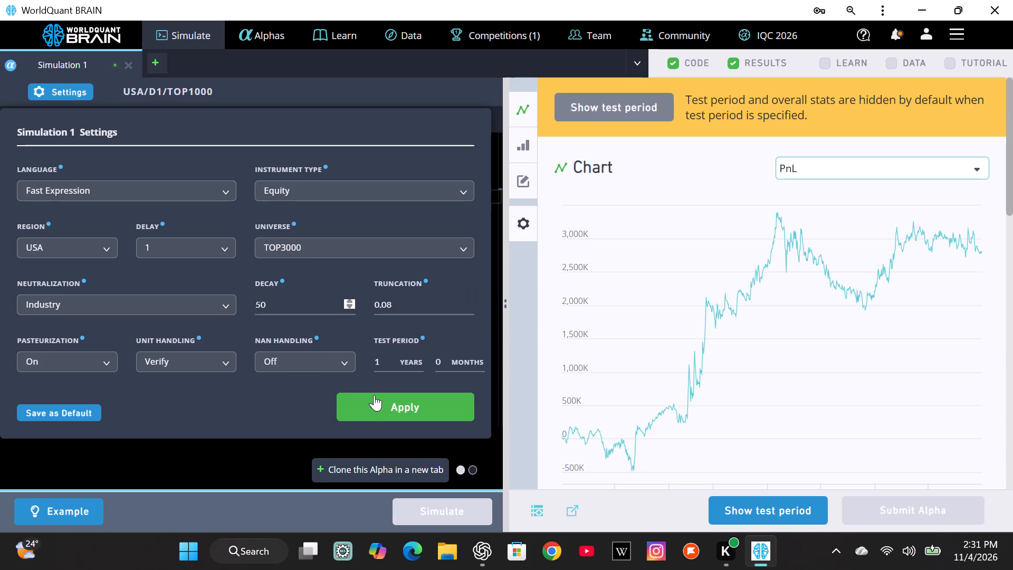
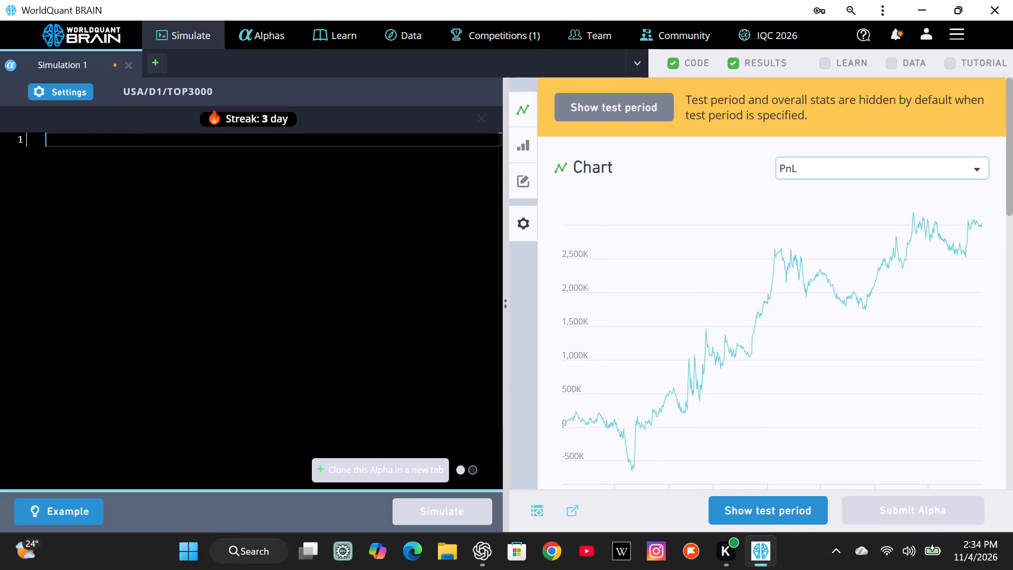
{"action": "key", "text": "ctrl+v"}
Set Simulation 1's decay to 0 and its universe to TOP1000, and apply the settings.
{"action": "left_click", "coordinate": [55, 87]}
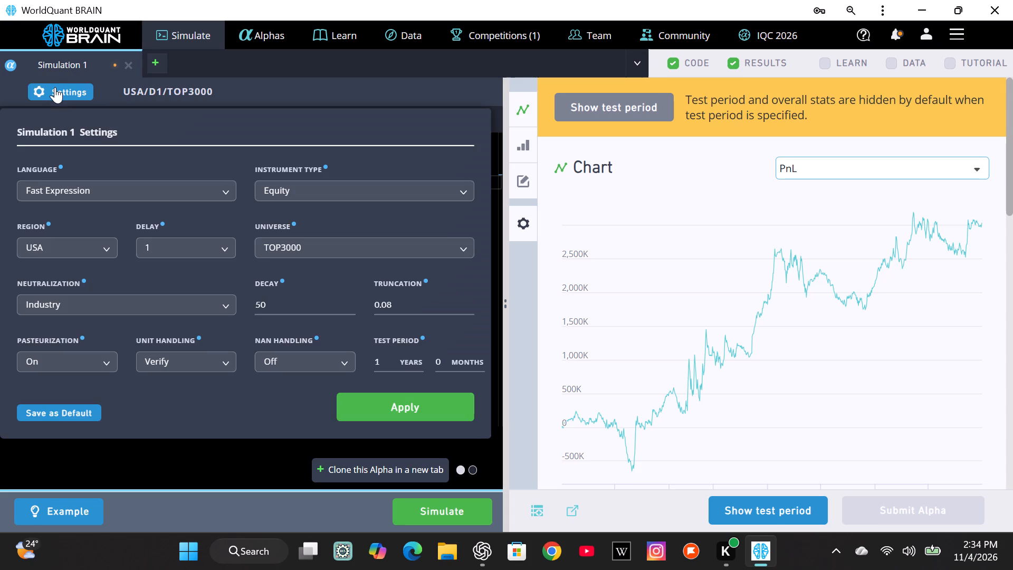
{"action": "left_click", "coordinate": [348, 304]}
{"action": "left_click", "coordinate": [310, 298]}
{"action": "key", "text": "BackSpace"}
{"action": "key", "text": "BackSpace"}
{"action": "key", "text": "BackSpace"}
{"action": "key", "text": "0"}
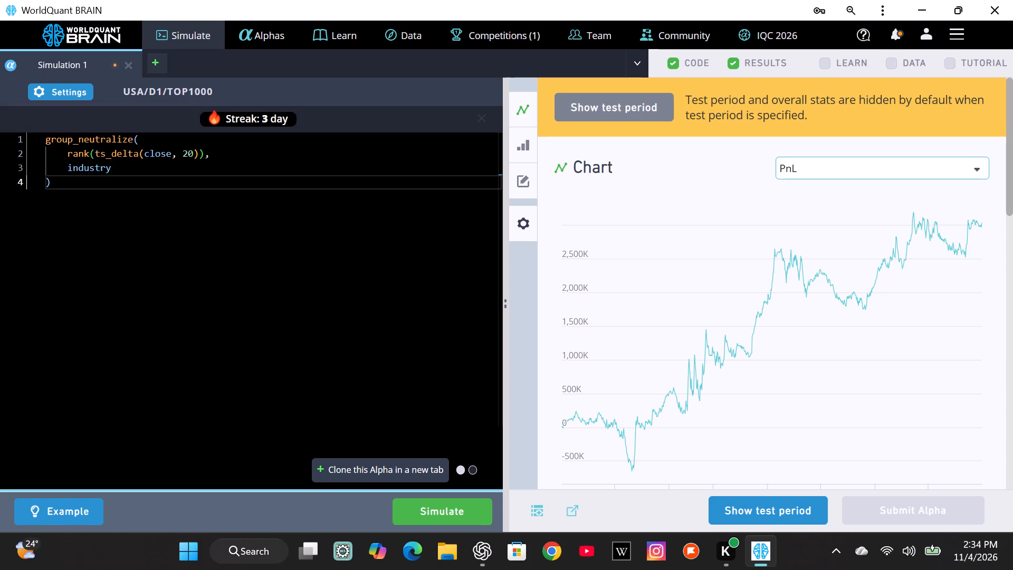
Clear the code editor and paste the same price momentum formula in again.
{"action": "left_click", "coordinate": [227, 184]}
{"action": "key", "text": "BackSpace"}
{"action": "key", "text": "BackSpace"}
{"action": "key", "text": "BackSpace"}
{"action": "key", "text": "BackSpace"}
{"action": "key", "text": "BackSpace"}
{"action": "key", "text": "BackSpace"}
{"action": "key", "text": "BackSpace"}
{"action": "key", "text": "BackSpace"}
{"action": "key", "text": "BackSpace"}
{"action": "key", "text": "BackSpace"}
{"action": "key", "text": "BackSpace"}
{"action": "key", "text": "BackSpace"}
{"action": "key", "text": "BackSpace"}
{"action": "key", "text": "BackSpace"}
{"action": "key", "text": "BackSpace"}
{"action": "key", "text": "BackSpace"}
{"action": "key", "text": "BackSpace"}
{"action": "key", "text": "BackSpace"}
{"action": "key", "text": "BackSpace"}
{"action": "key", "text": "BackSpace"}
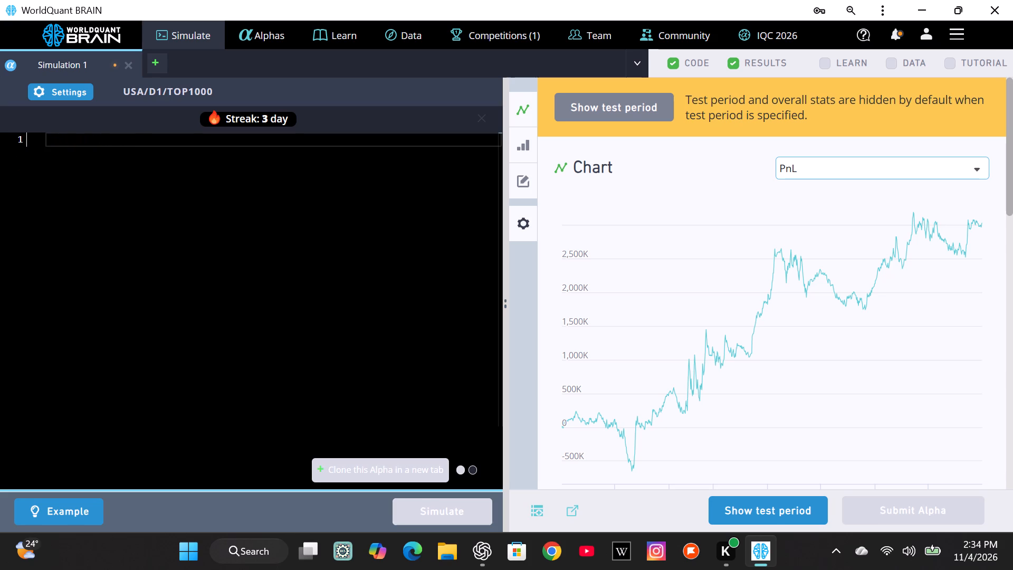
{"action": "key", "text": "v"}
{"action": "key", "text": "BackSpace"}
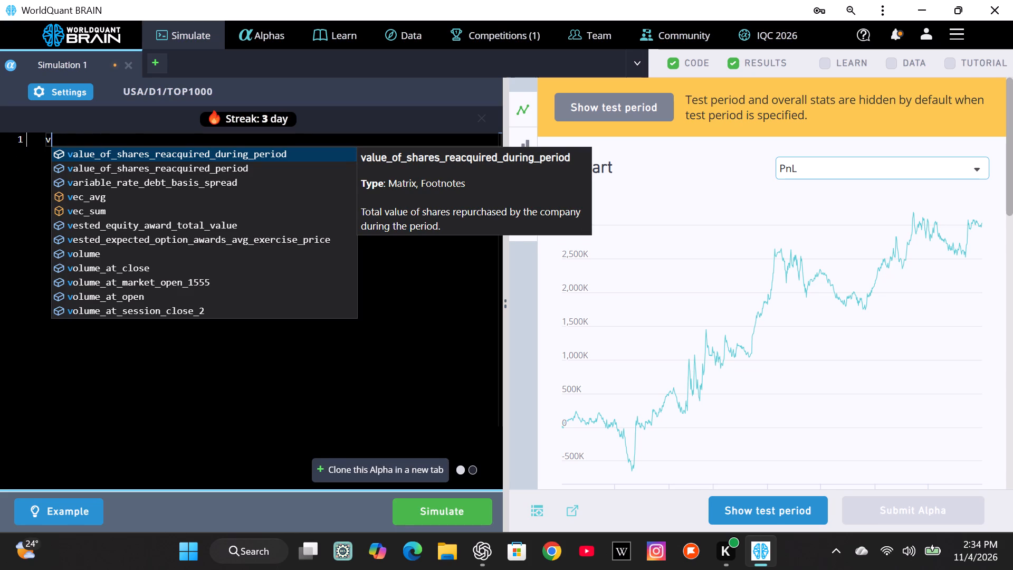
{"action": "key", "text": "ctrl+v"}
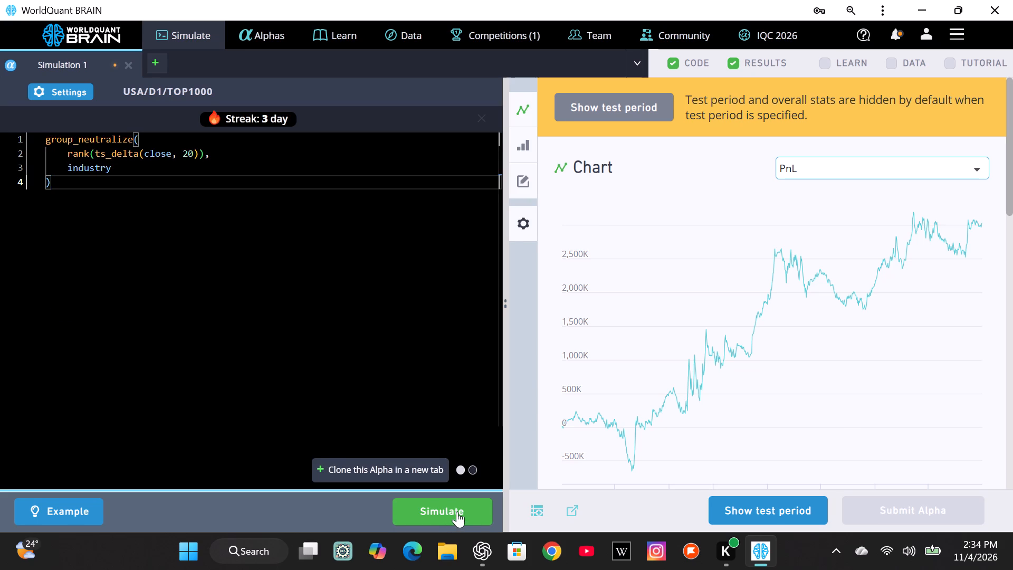
Run the simulation of the price momentum alpha.
{"action": "left_click", "coordinate": [457, 511]}
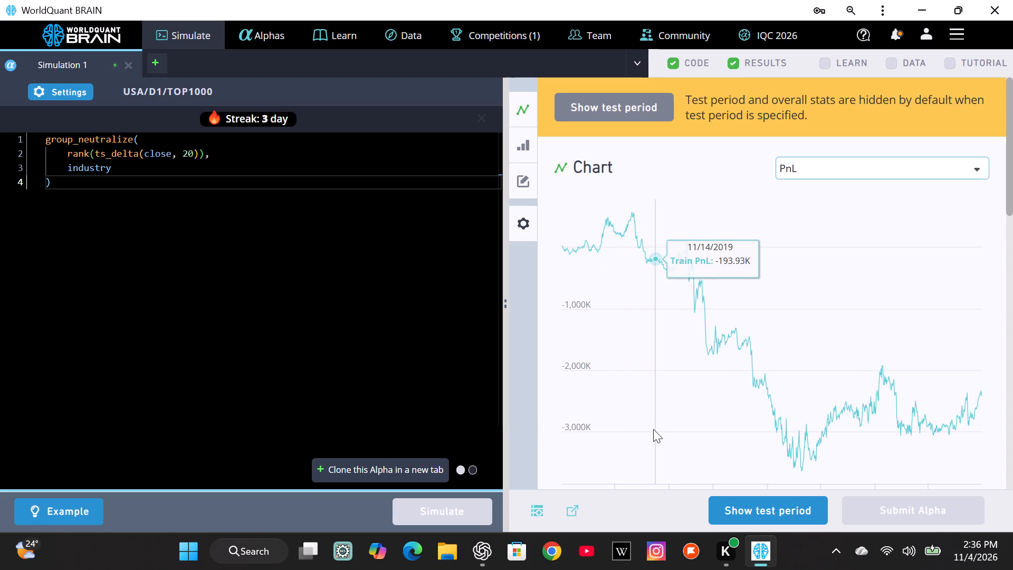
{"action": "scroll", "coordinate": [775, 263], "scroll_direction": "down", "scroll_amount": 2}
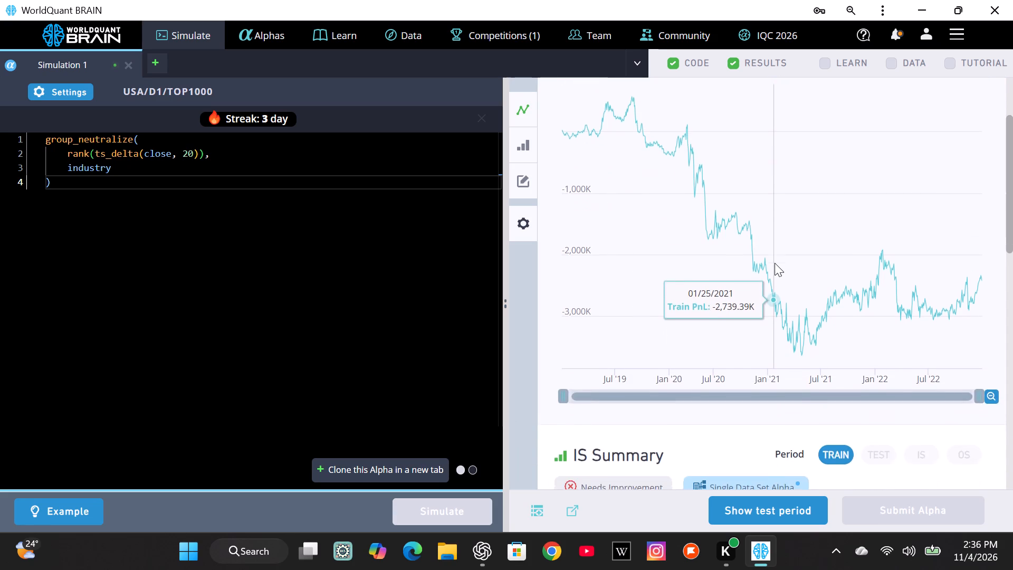
{"action": "scroll", "coordinate": [775, 263], "scroll_direction": "down", "scroll_amount": 3}
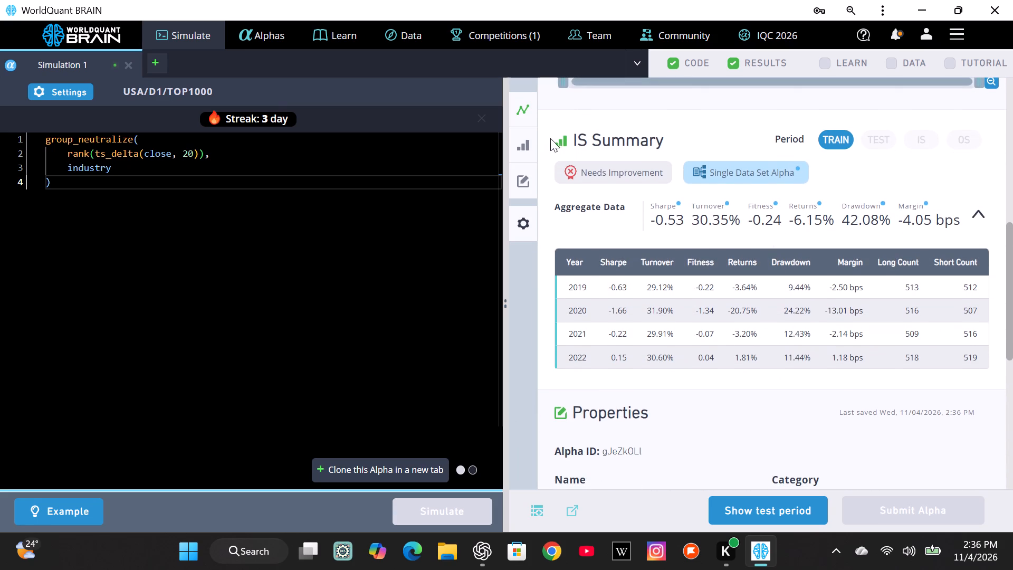
{"action": "left_click_drag", "start_coordinate": [568, 135], "coordinate": [790, 275]}
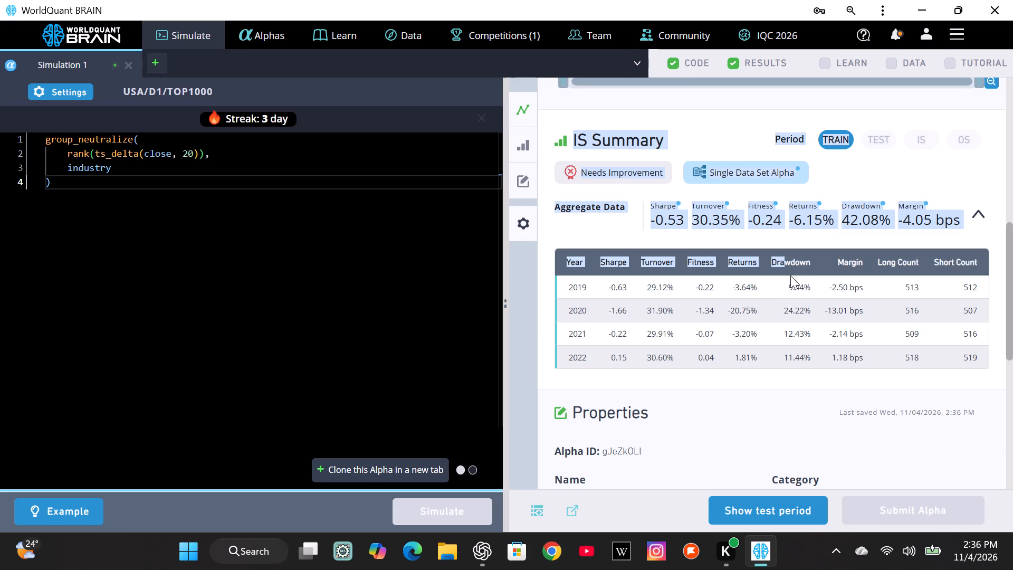
{"action": "left_click_drag", "start_coordinate": [790, 275], "coordinate": [940, 379]}
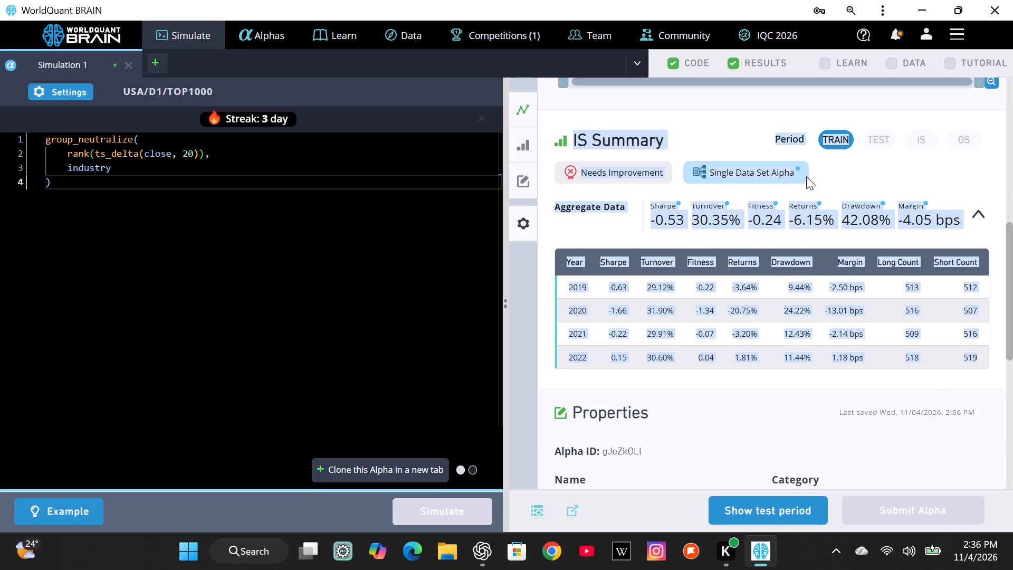
{"action": "right_click", "coordinate": [814, 213]}
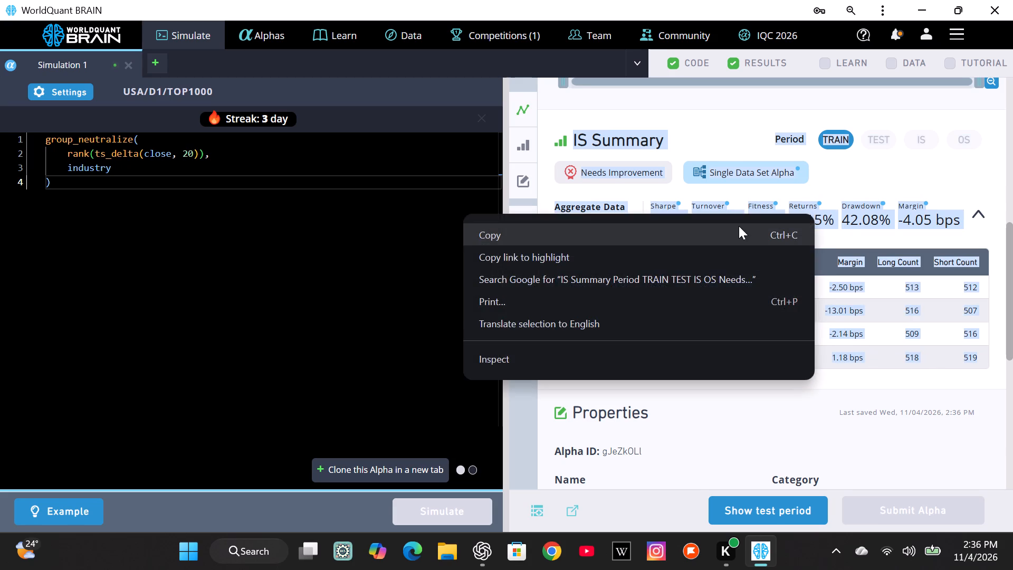
{"action": "left_click", "coordinate": [739, 226]}
{"action": "left_click", "coordinate": [486, 549]}
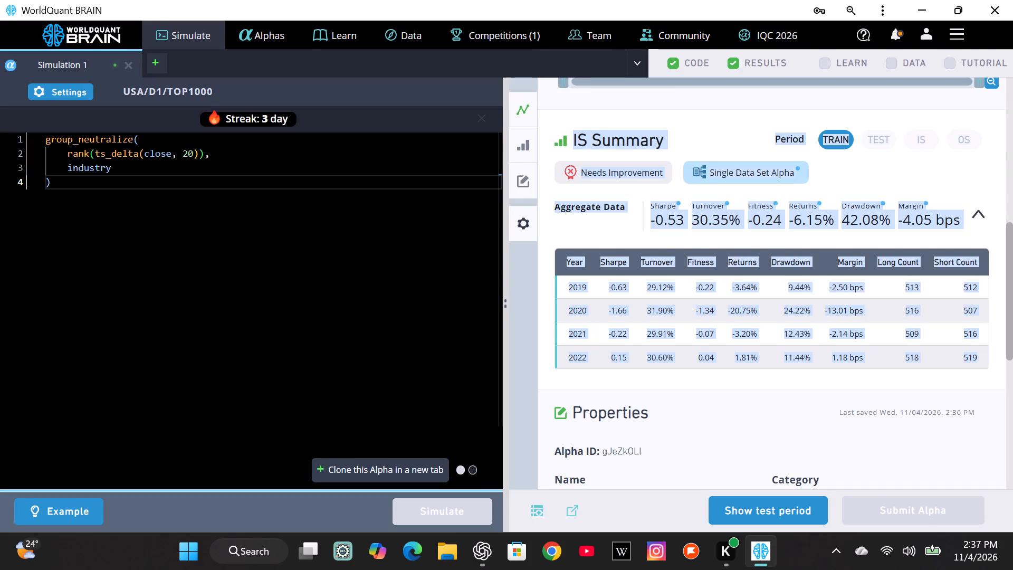
In WorldQuant BRAIN, replace Simulation 1's code with ChatGPT's price reversal formula, group_neutralize(rank(-ts_delta(close, 5)), industry).
{"action": "left_click", "coordinate": [152, 186]}
{"action": "key", "text": "BackSpace"}
{"action": "key", "text": "BackSpace"}
{"action": "key", "text": "BackSpace"}
{"action": "key", "text": "BackSpace"}
{"action": "key", "text": "BackSpace"}
{"action": "key", "text": "BackSpace"}
{"action": "key", "text": "BackSpace"}
{"action": "key", "text": "BackSpace"}
{"action": "key", "text": "BackSpace"}
{"action": "key", "text": "BackSpace"}
{"action": "key", "text": "BackSpace"}
{"action": "key", "text": "BackSpace"}
{"action": "key", "text": "BackSpace"}
{"action": "key", "text": "BackSpace"}
{"action": "key", "text": "BackSpace"}
{"action": "key", "text": "BackSpace"}
{"action": "key", "text": "BackSpace"}
{"action": "key", "text": "BackSpace"}
{"action": "key", "text": "BackSpace"}
{"action": "key", "text": "BackSpace"}
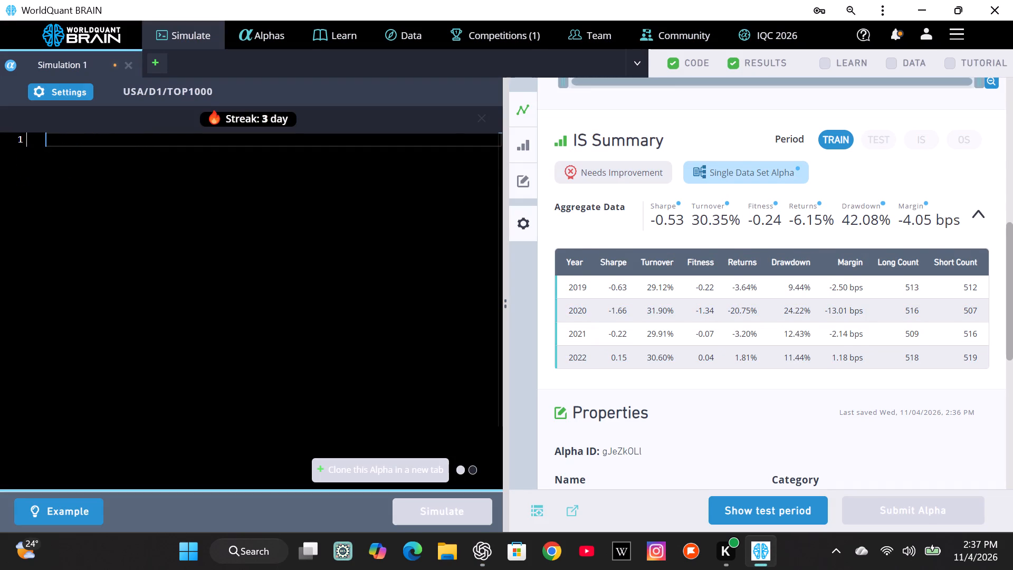
{"action": "key", "text": "ctrl+v"}
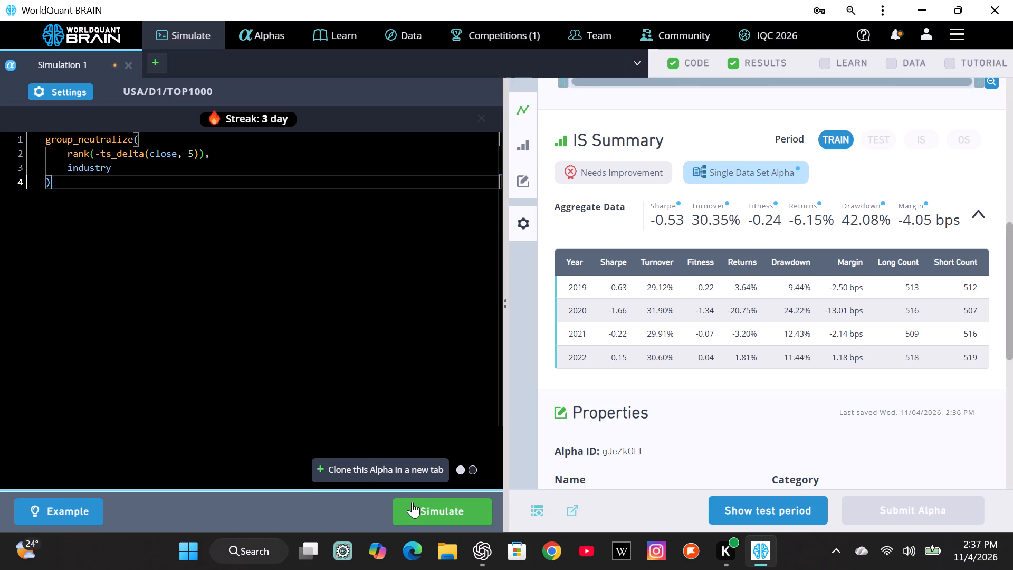
Run the simulation of the price reversal alpha.
{"action": "left_click", "coordinate": [419, 505]}
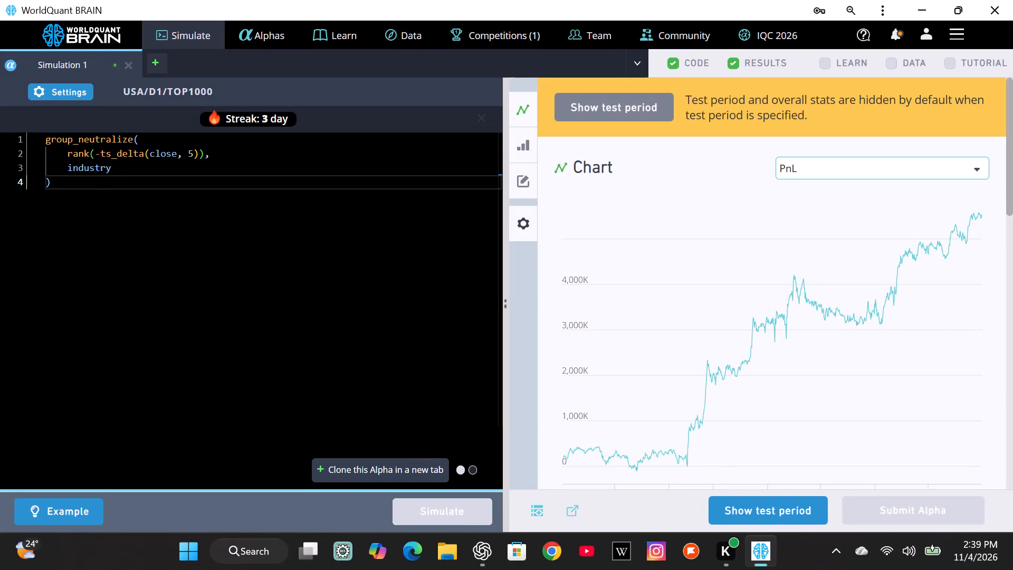
{"action": "scroll", "coordinate": [684, 351], "scroll_direction": "down", "scroll_amount": 2}
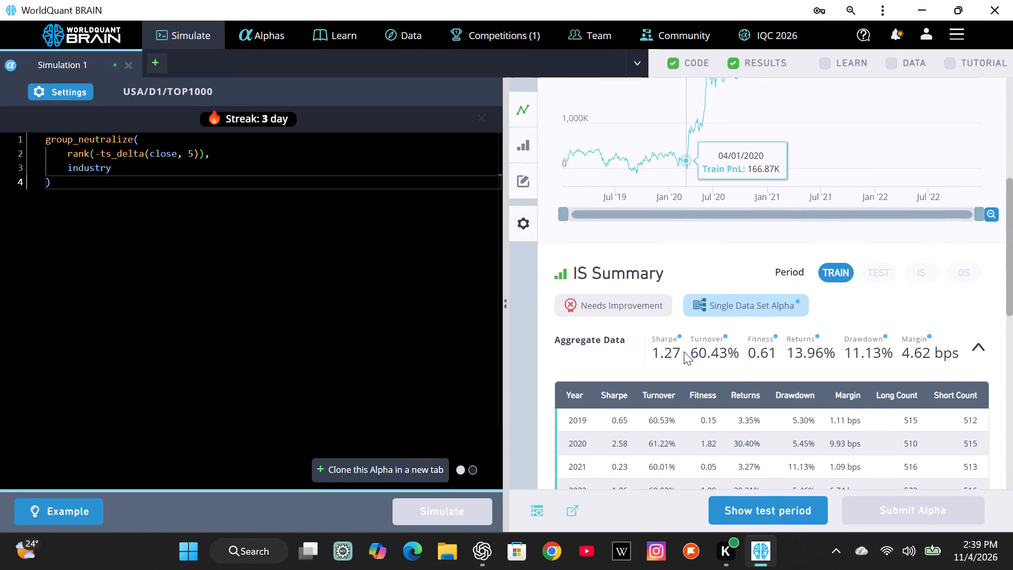
{"action": "scroll", "coordinate": [684, 351], "scroll_direction": "down", "scroll_amount": 1}
{"action": "scroll", "coordinate": [634, 339], "scroll_direction": "down", "scroll_amount": 1}
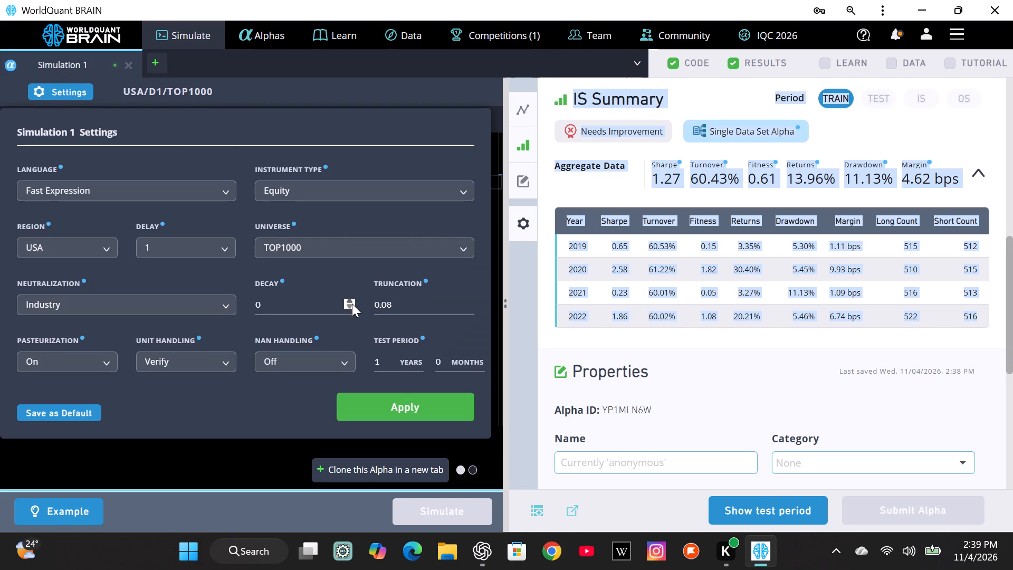
{"action": "left_click", "coordinate": [352, 300]}
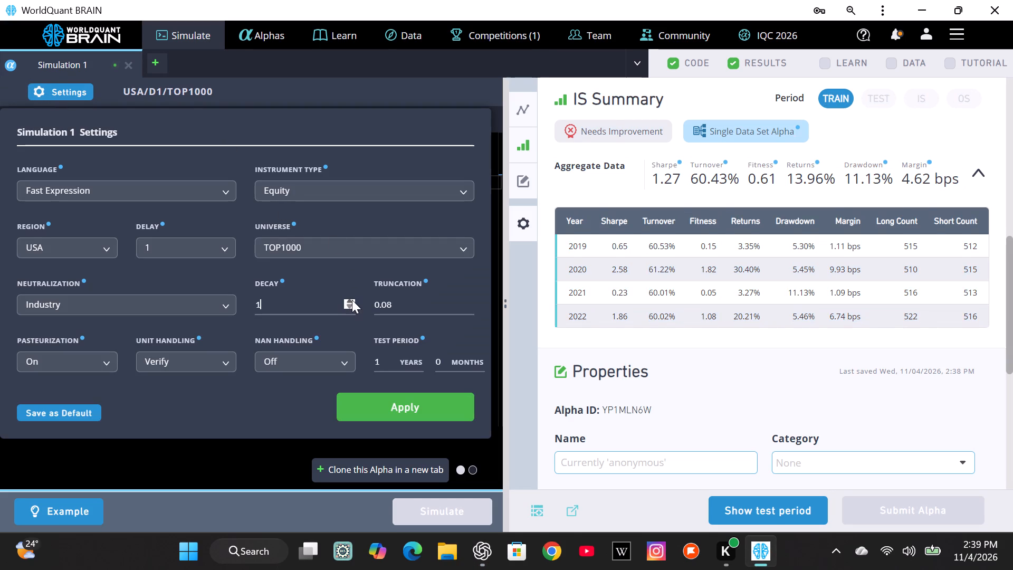
{"action": "left_click", "coordinate": [403, 414]}
Run the simulation of the price reversal alpha with the updated decay.
{"action": "left_click", "coordinate": [460, 518]}
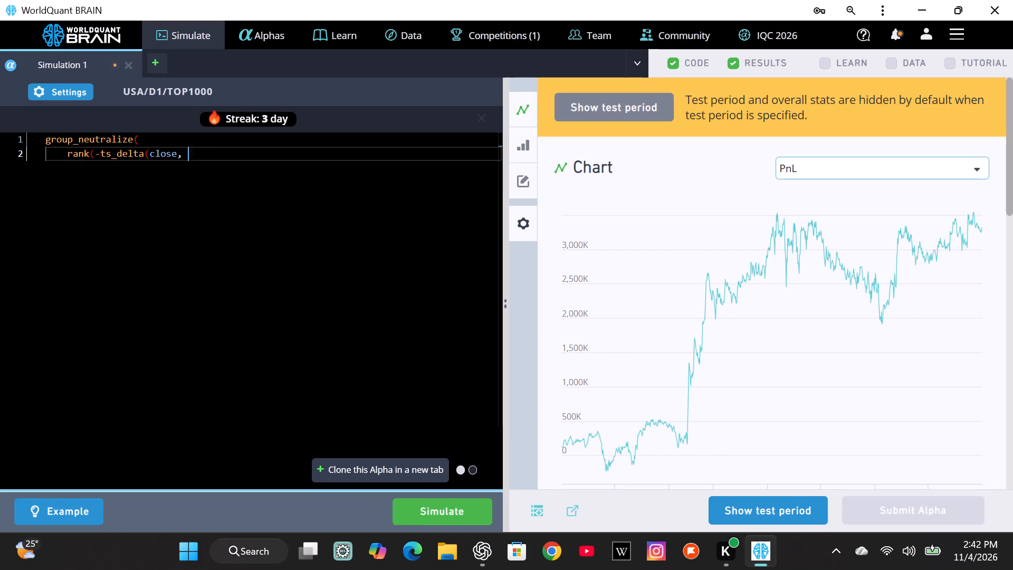
{"action": "key", "text": "ctrl+v"}
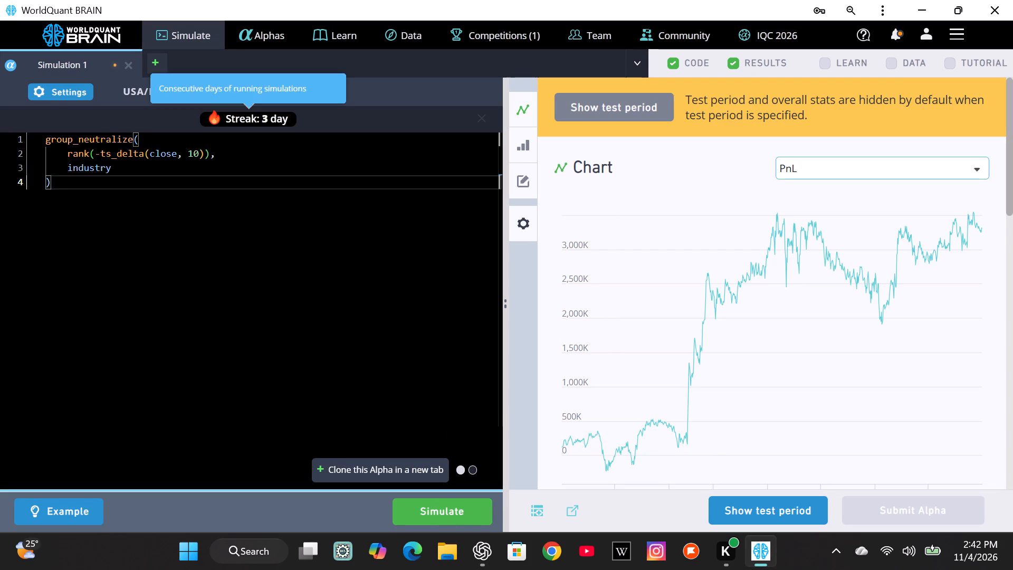
Set Simulation 1's decay to 5 and apply the settings.
{"action": "left_click", "coordinate": [68, 89]}
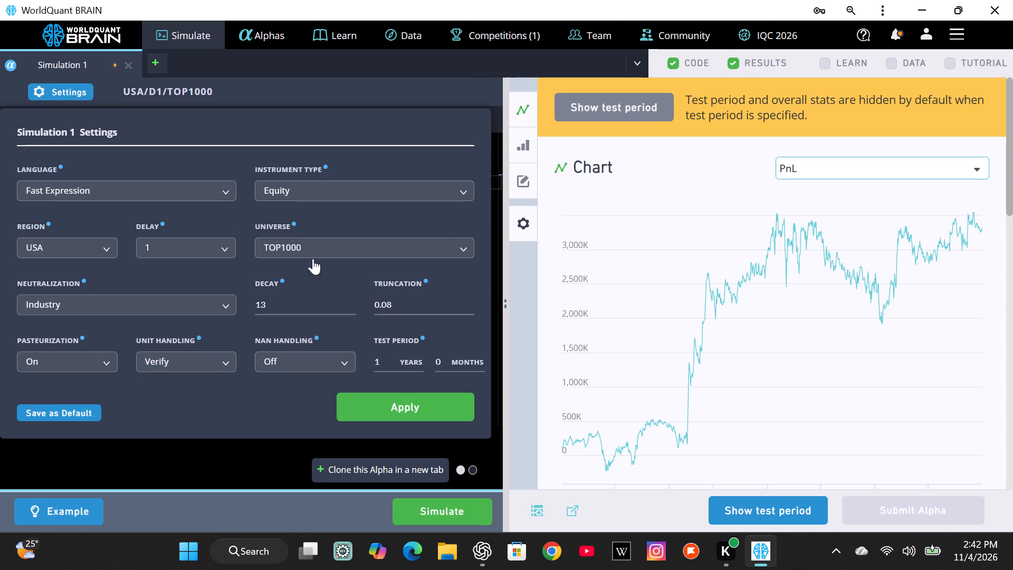
{"action": "left_click", "coordinate": [350, 303]}
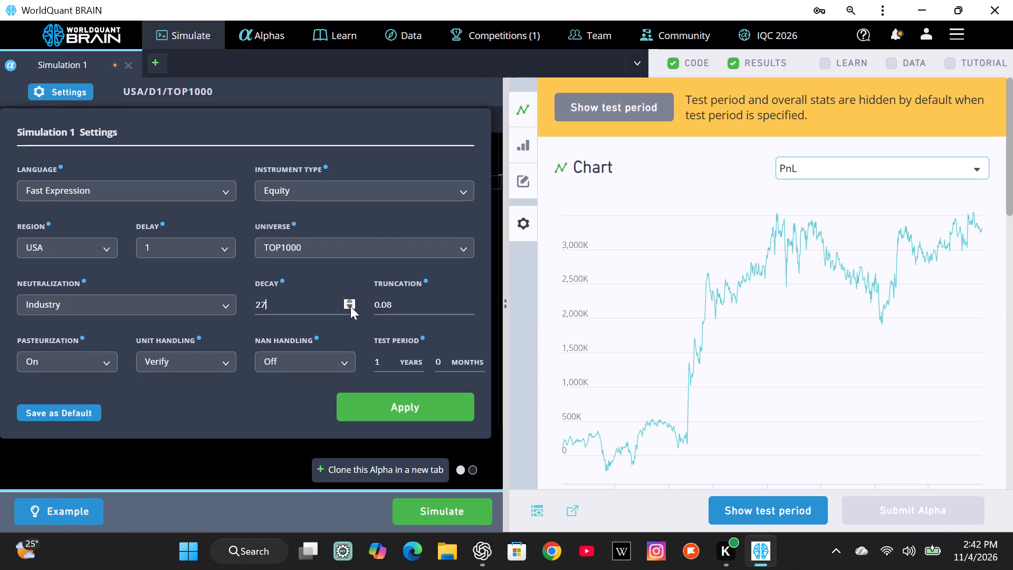
{"action": "left_click", "coordinate": [350, 305]}
{"action": "left_click", "coordinate": [435, 414]}
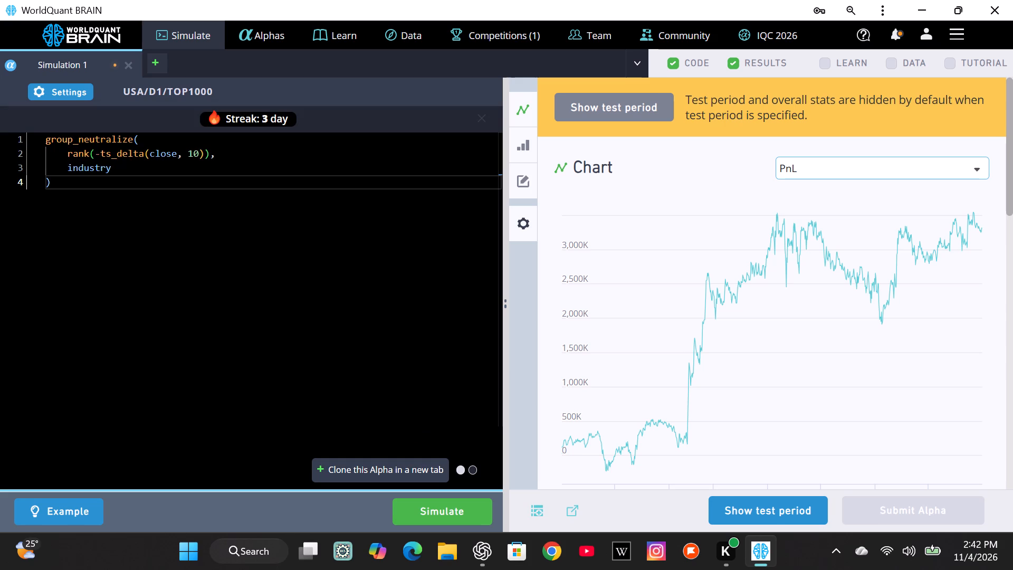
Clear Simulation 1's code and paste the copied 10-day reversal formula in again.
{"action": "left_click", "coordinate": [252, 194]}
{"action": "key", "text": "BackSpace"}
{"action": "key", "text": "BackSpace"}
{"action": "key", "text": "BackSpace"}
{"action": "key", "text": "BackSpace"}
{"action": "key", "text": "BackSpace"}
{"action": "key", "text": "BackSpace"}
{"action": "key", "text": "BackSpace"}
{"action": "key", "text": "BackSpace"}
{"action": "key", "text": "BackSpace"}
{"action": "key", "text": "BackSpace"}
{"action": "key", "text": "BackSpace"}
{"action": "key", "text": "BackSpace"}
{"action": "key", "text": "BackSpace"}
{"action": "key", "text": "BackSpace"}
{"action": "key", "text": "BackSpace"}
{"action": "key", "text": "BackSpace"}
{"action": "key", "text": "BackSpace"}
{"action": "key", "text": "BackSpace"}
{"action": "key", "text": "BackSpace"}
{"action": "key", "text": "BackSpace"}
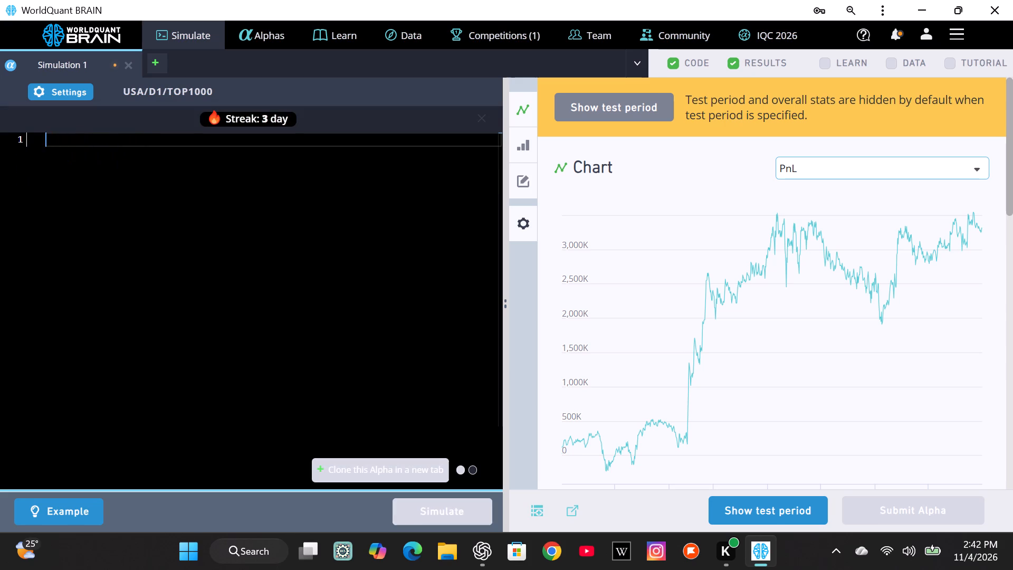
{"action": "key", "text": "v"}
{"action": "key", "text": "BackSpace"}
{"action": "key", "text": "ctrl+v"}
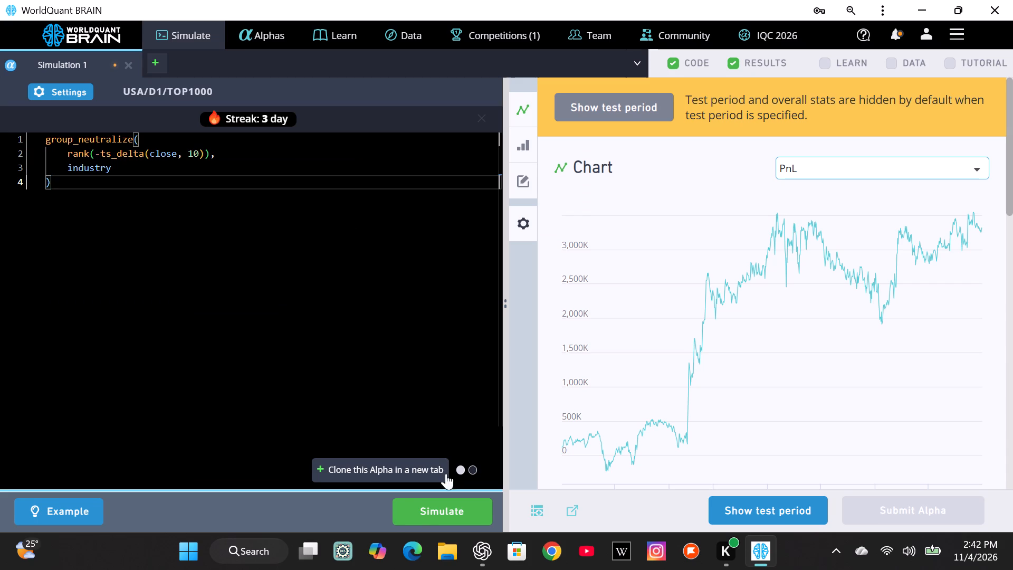
Run the simulation of the 10-day smoother reversal alpha.
{"action": "left_click", "coordinate": [427, 505]}
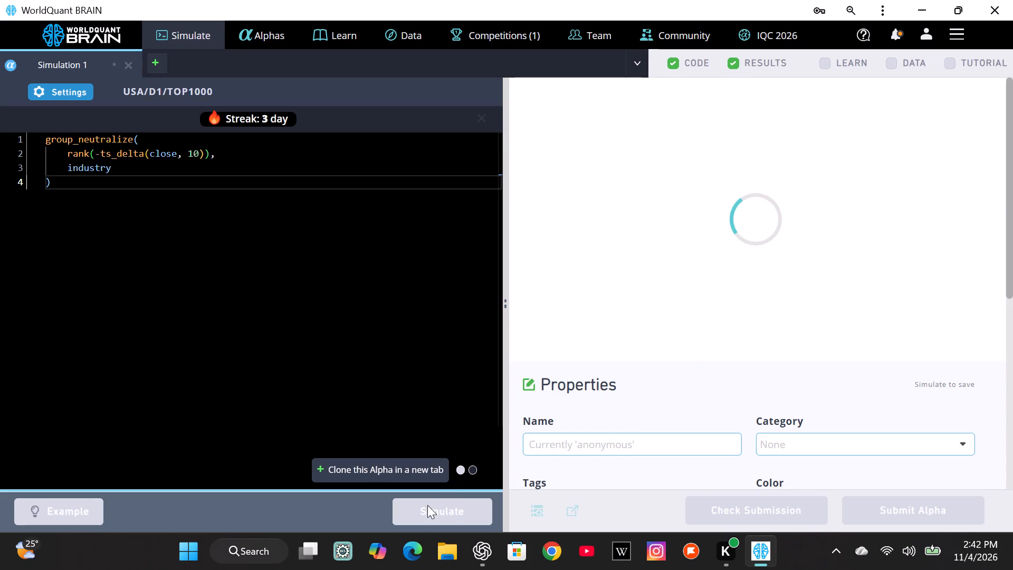
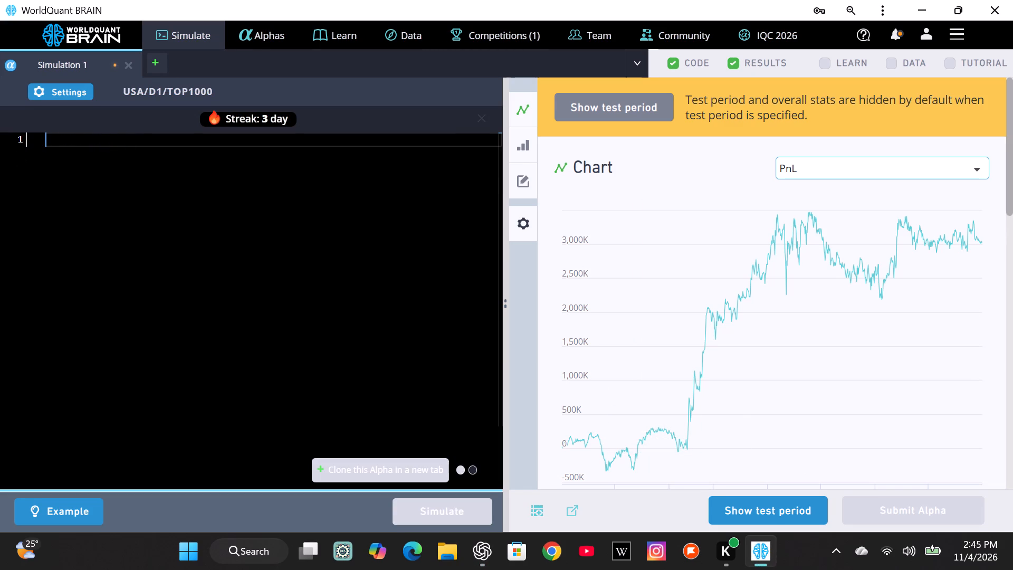
{"action": "key", "text": "ctrl+v"}
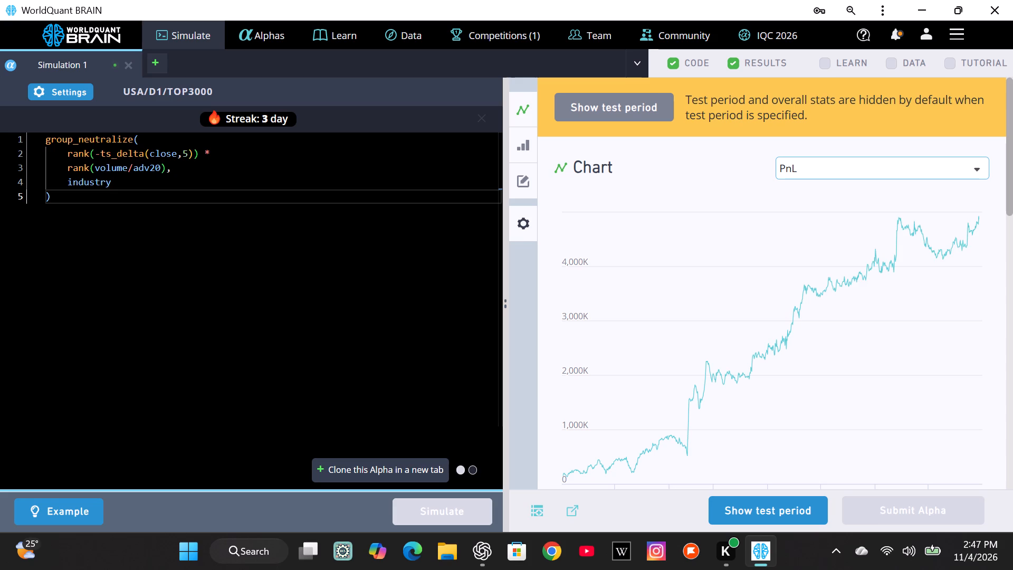
Set Simulation 1's decay to 27 and apply the settings.
{"action": "scroll", "coordinate": [683, 369], "scroll_direction": "down", "scroll_amount": 1}
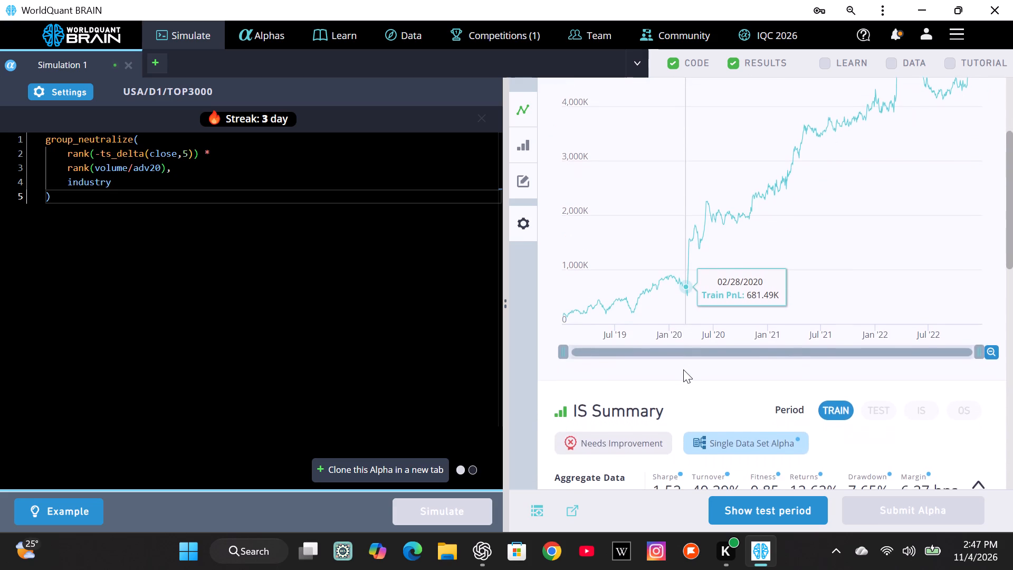
{"action": "scroll", "coordinate": [683, 369], "scroll_direction": "down", "scroll_amount": 1}
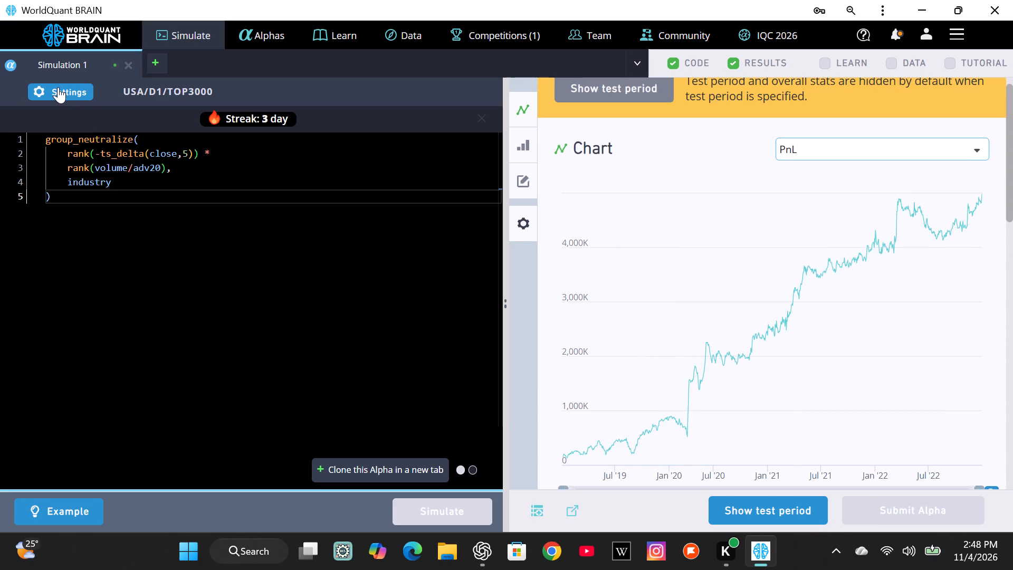
{"action": "left_click", "coordinate": [58, 87]}
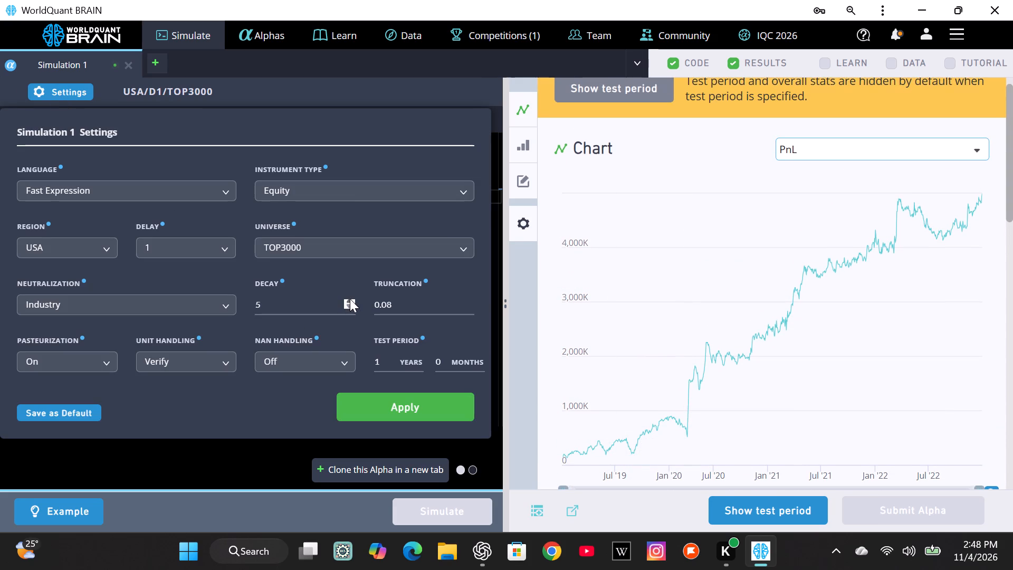
{"action": "left_click", "coordinate": [350, 302]}
{"action": "left_click", "coordinate": [405, 404]}
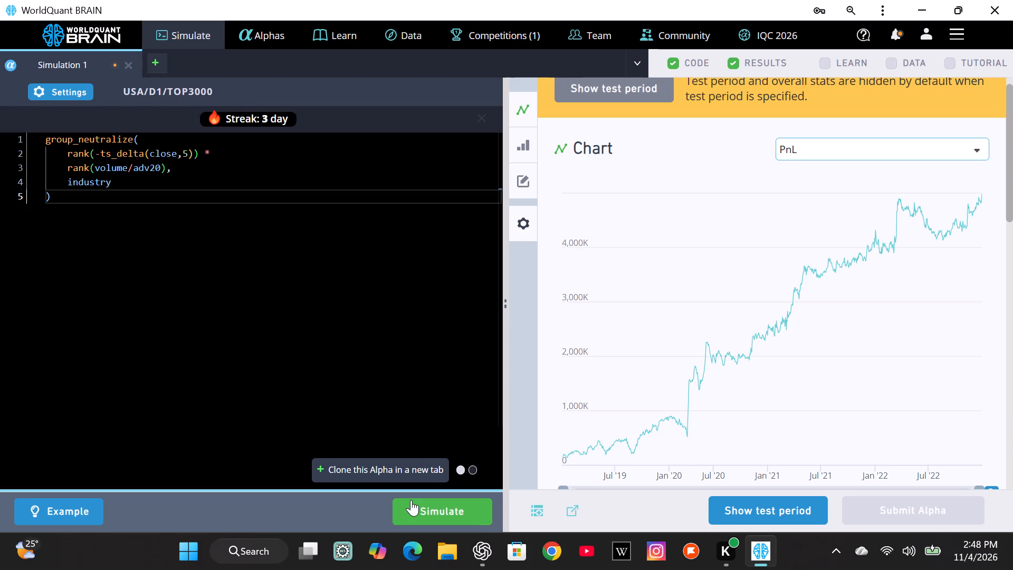
Run the simulation of the volume-adjusted 5-day reversal alpha.
{"action": "left_click", "coordinate": [412, 505]}
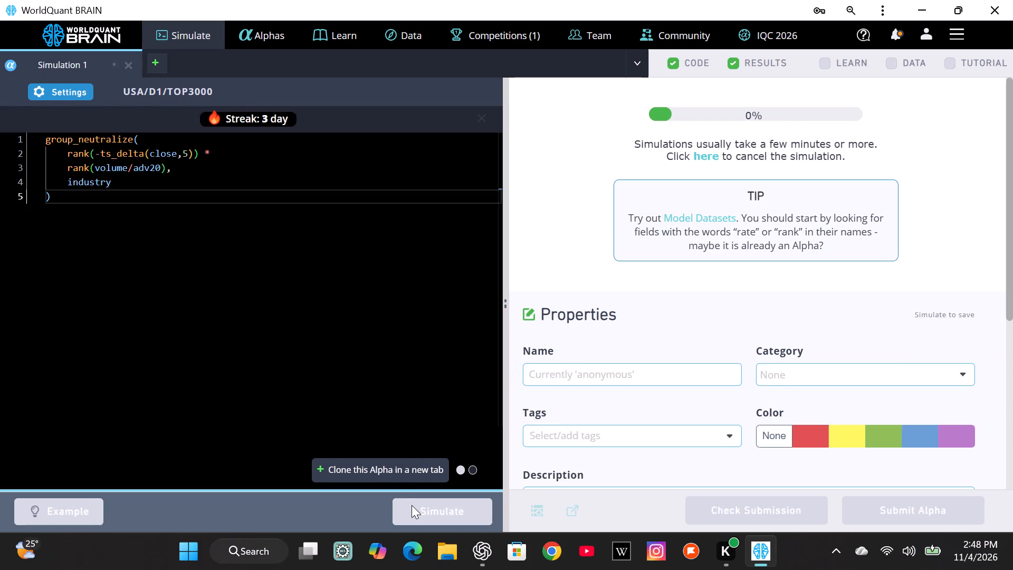
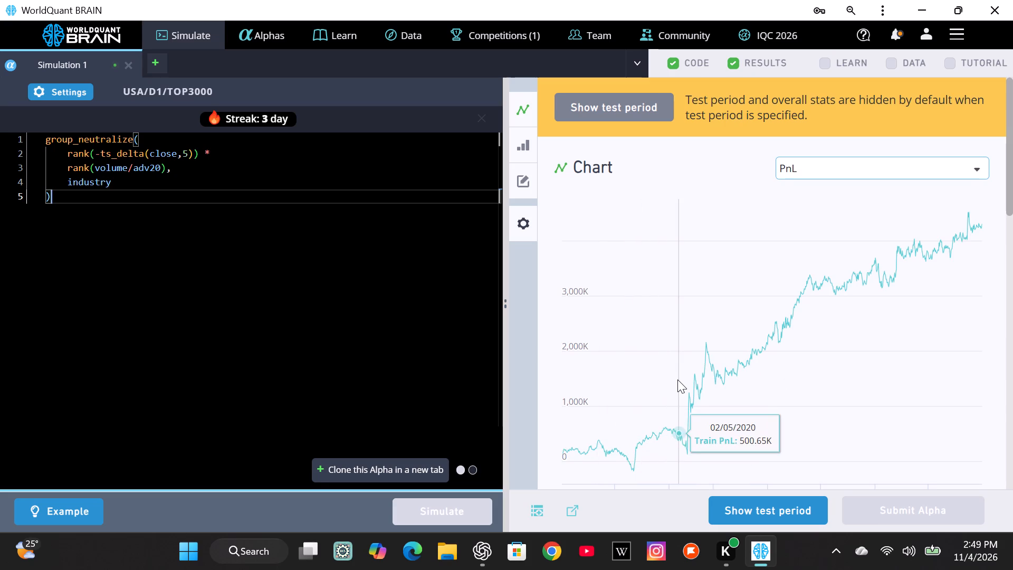
Reveal the test period results of the volume-adjusted 5-day reversal alpha.
{"action": "scroll", "coordinate": [677, 377], "scroll_direction": "down", "scroll_amount": 2}
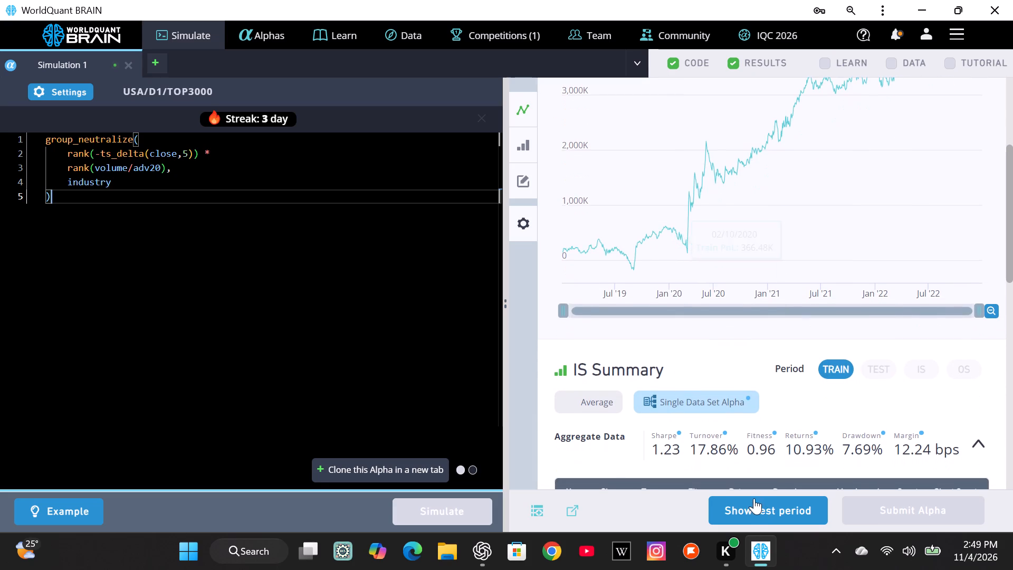
{"action": "left_click", "coordinate": [754, 511]}
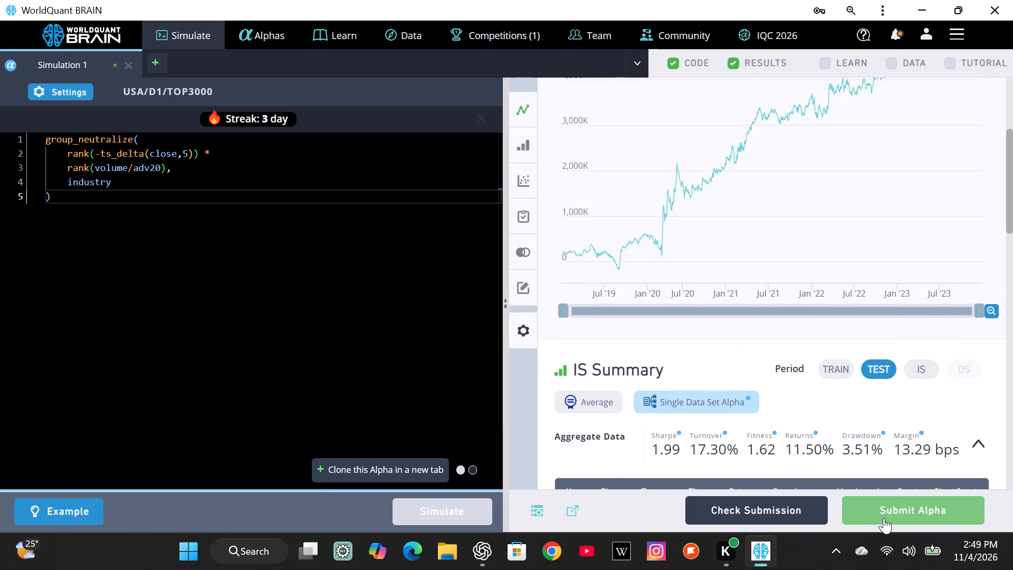
Try to submit the volume-adjusted reversal alpha and review its yearly results, correlation and IS testing status.
{"action": "left_click", "coordinate": [877, 507]}
{"action": "scroll", "coordinate": [809, 316], "scroll_direction": "up", "scroll_amount": 1}
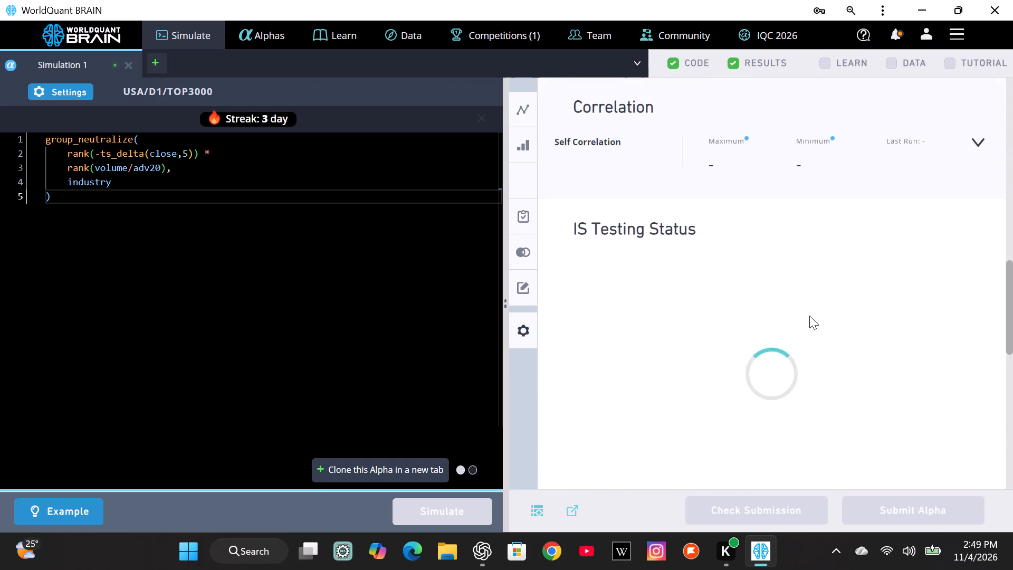
{"action": "scroll", "coordinate": [809, 316], "scroll_direction": "up", "scroll_amount": 1}
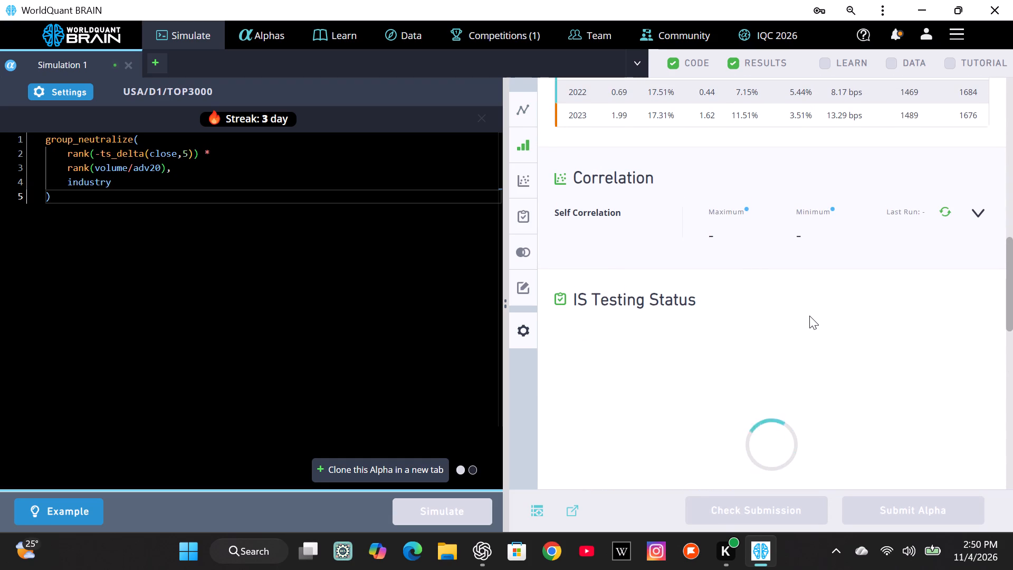
{"action": "scroll", "coordinate": [809, 316], "scroll_direction": "up", "scroll_amount": 1}
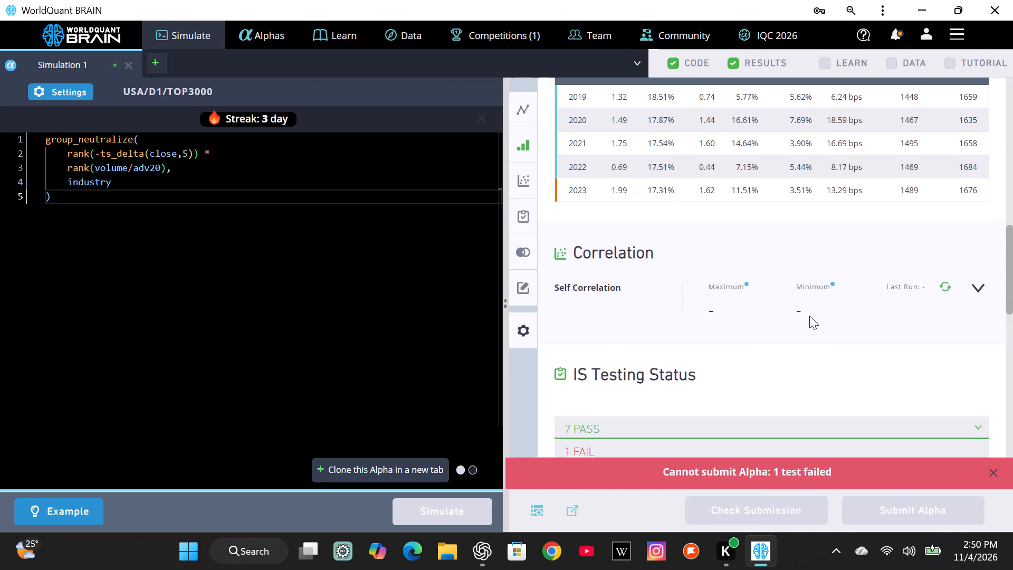
{"action": "scroll", "coordinate": [809, 316], "scroll_direction": "up", "scroll_amount": 4}
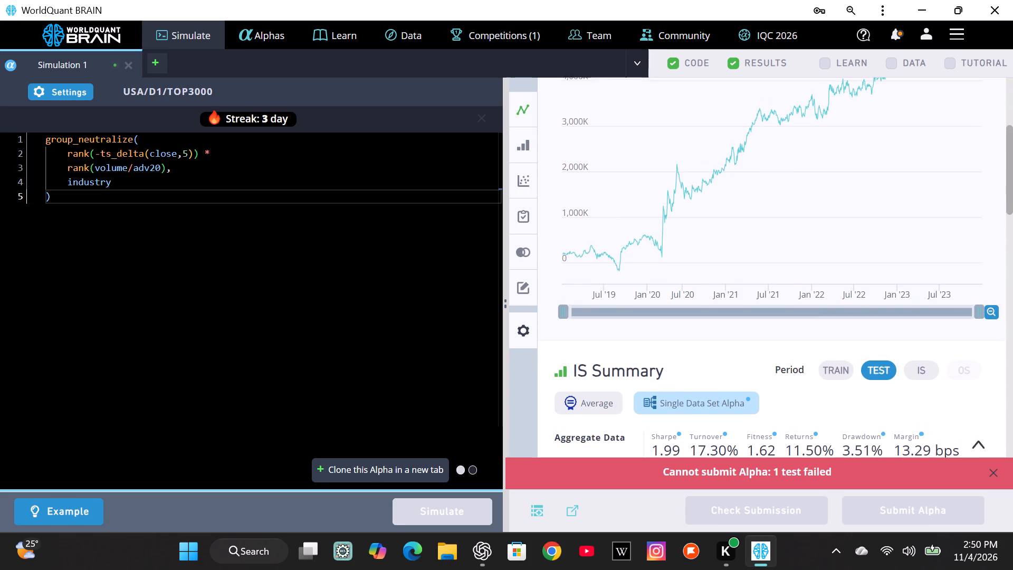
{"action": "scroll", "coordinate": [809, 316], "scroll_direction": "up", "scroll_amount": 1}
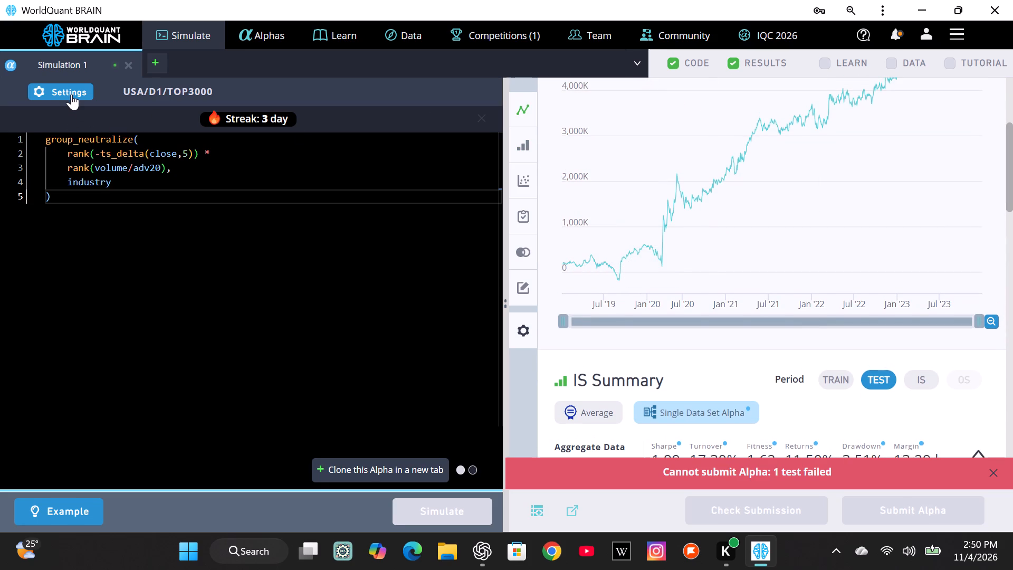
Set Simulation 1's decay to 44 and apply the settings.
{"action": "left_click", "coordinate": [71, 94]}
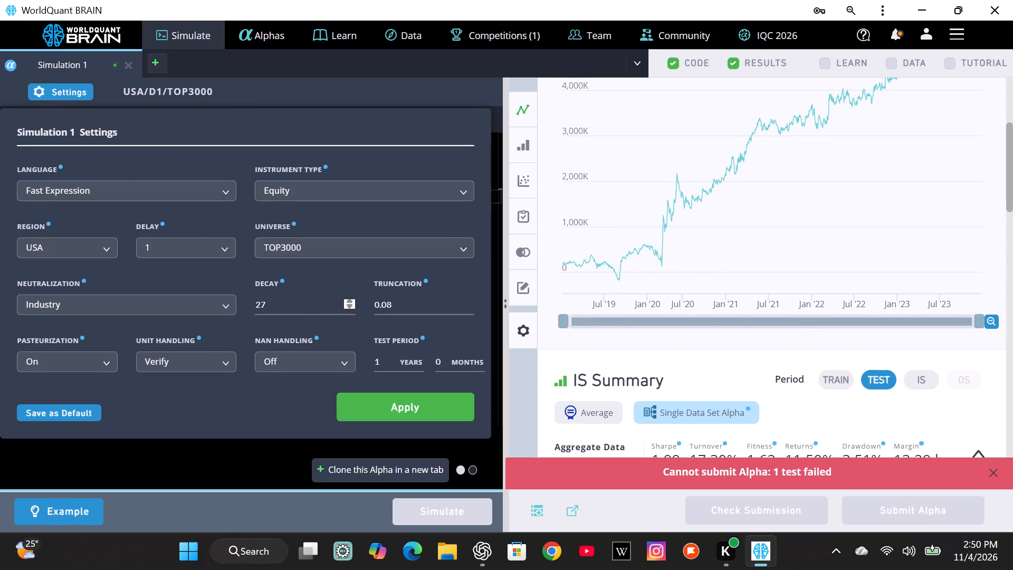
{"action": "left_click", "coordinate": [345, 301]}
{"action": "left_click", "coordinate": [382, 406]}
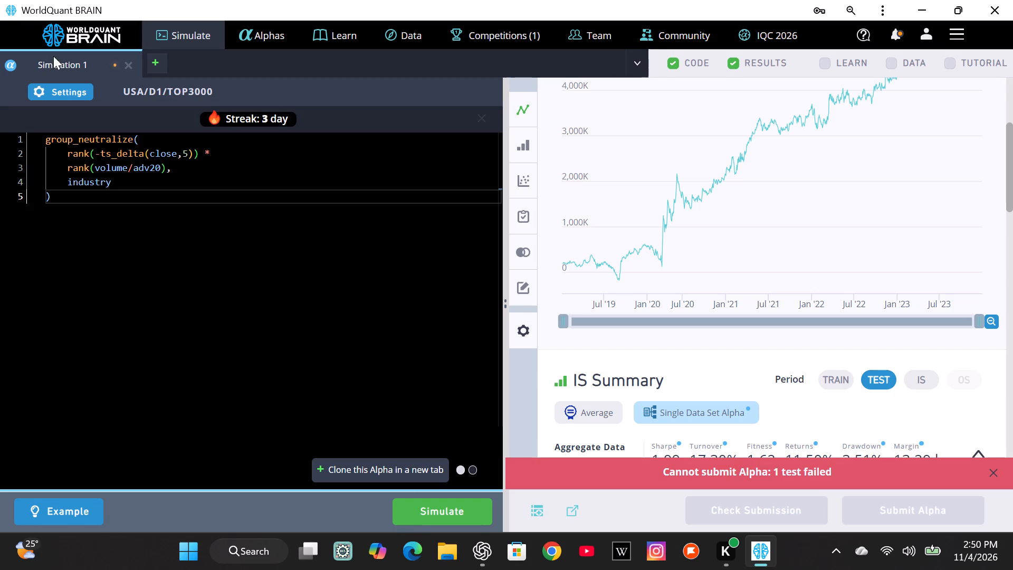
Change Simulation 1's universe to TOP2000 and apply the settings.
{"action": "left_click", "coordinate": [50, 82]}
{"action": "left_click", "coordinate": [63, 96]}
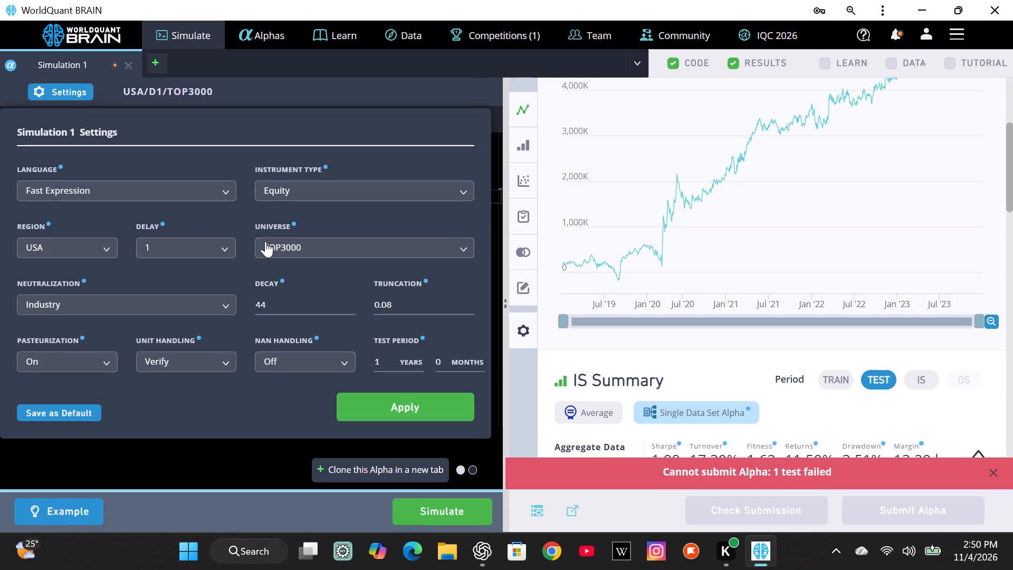
{"action": "left_click", "coordinate": [265, 241]}
{"action": "left_click", "coordinate": [316, 301]}
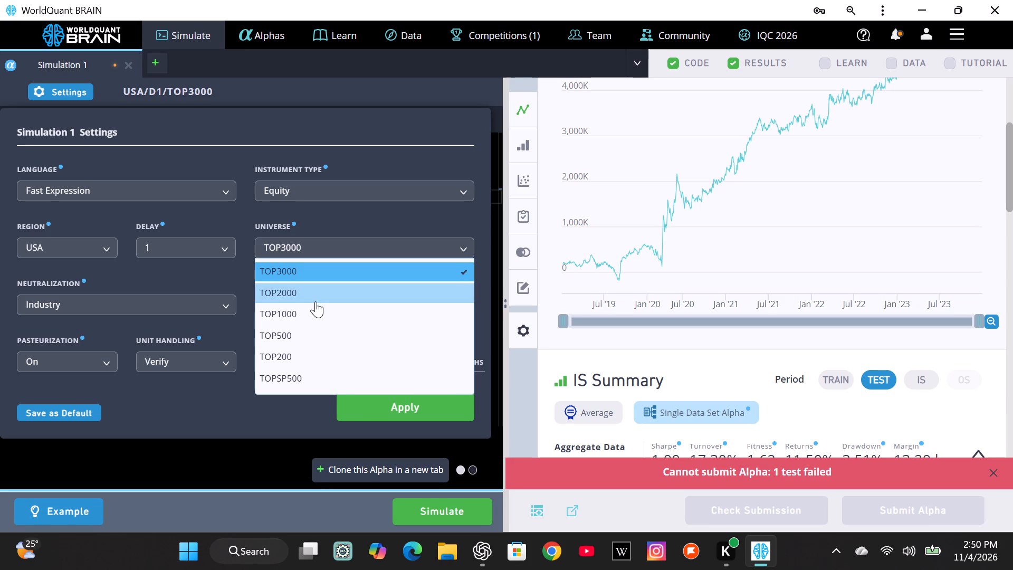
{"action": "left_click", "coordinate": [366, 408]}
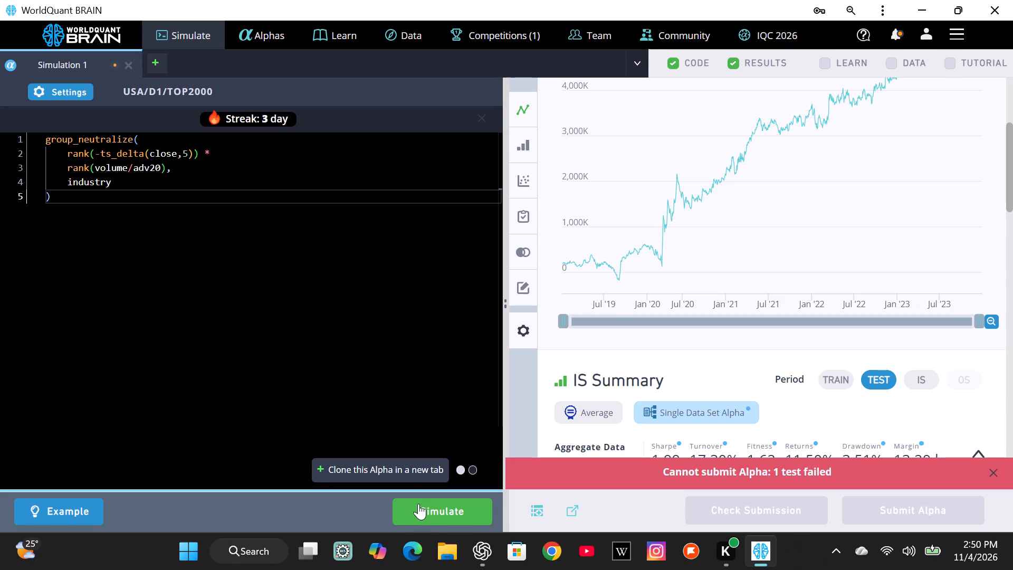
Run the simulation of the volume-adjusted reversal alpha with the updated decay and universe.
{"action": "left_click", "coordinate": [419, 506]}
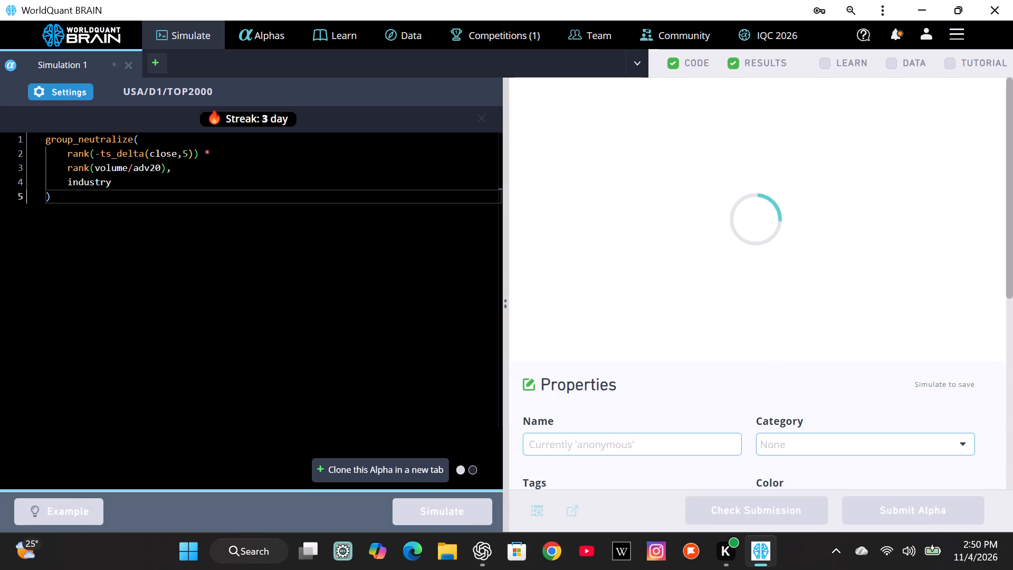
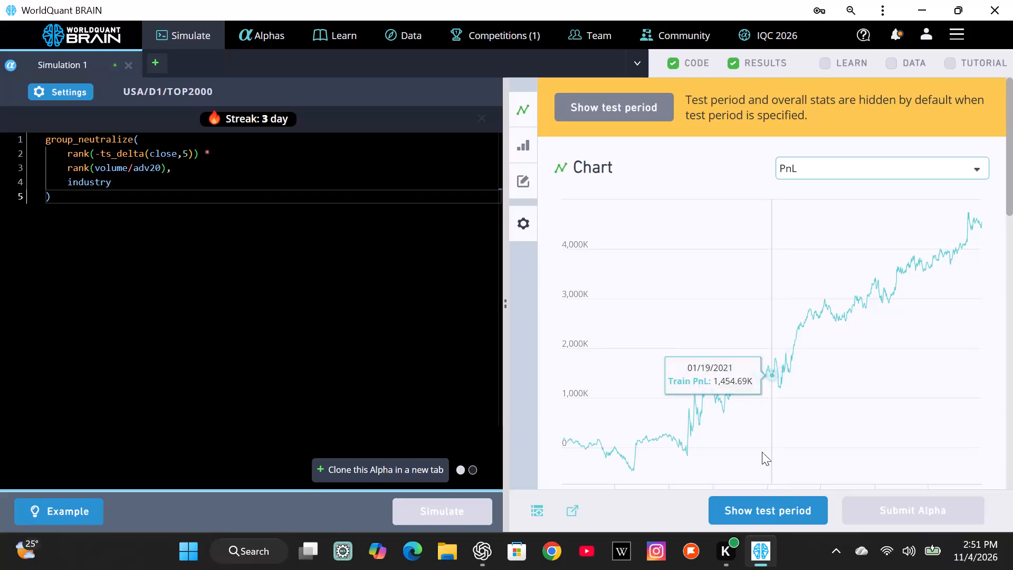
Set Simulation 1's universe to TOP3000, decay to 57 and truncation to 0.23, and apply the settings.
{"action": "scroll", "coordinate": [758, 443], "scroll_direction": "down", "scroll_amount": 2}
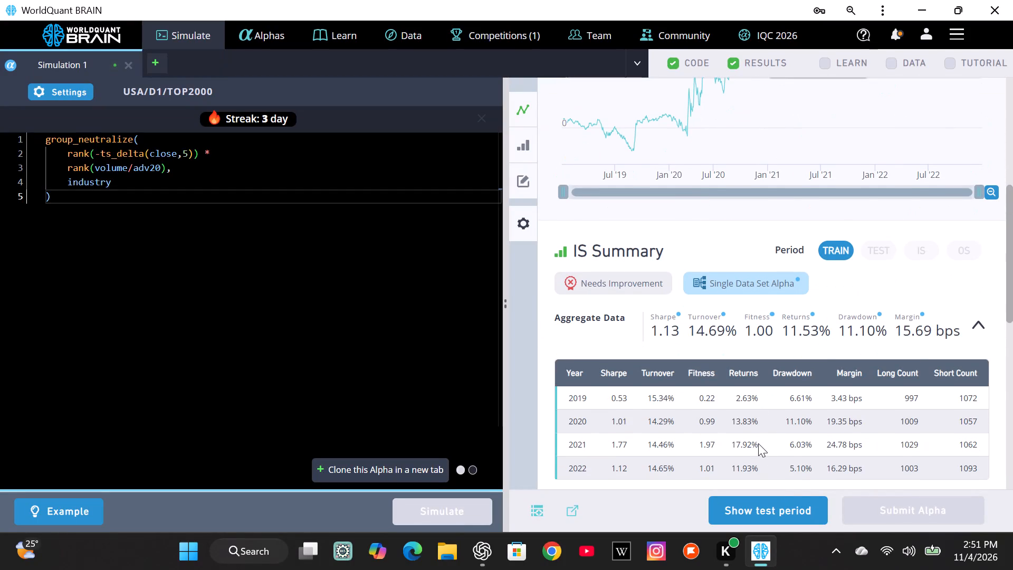
{"action": "left_click", "coordinate": [74, 92]}
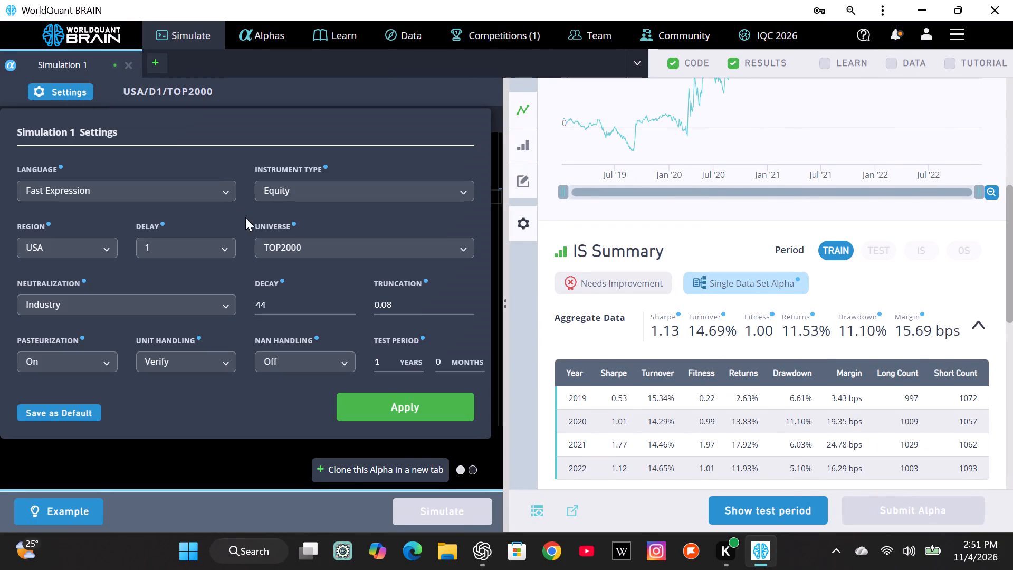
{"action": "left_click", "coordinate": [276, 240]}
{"action": "left_click", "coordinate": [321, 262]}
{"action": "left_click", "coordinate": [351, 301]}
{"action": "left_click", "coordinate": [473, 299]}
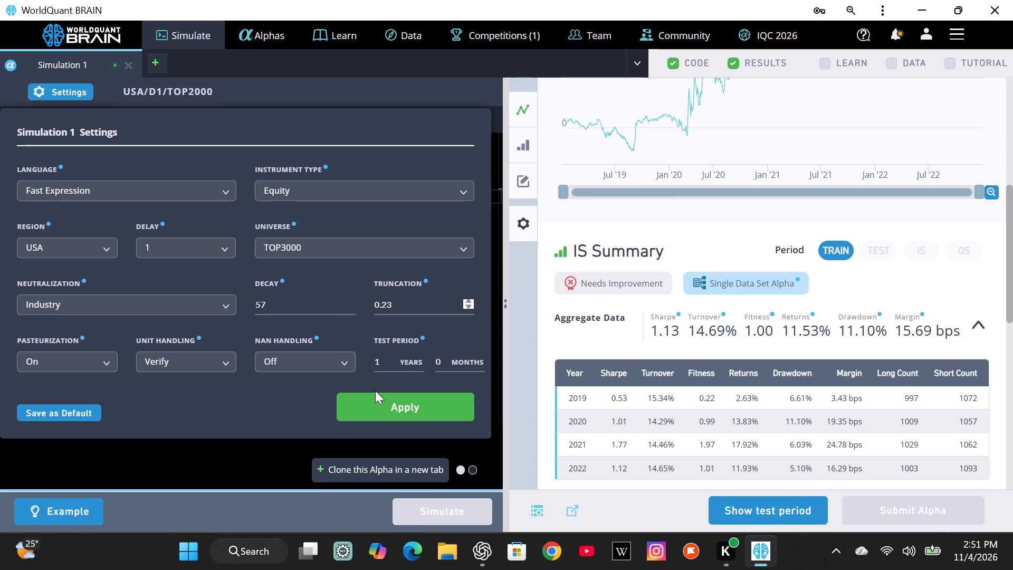
{"action": "left_click", "coordinate": [371, 401]}
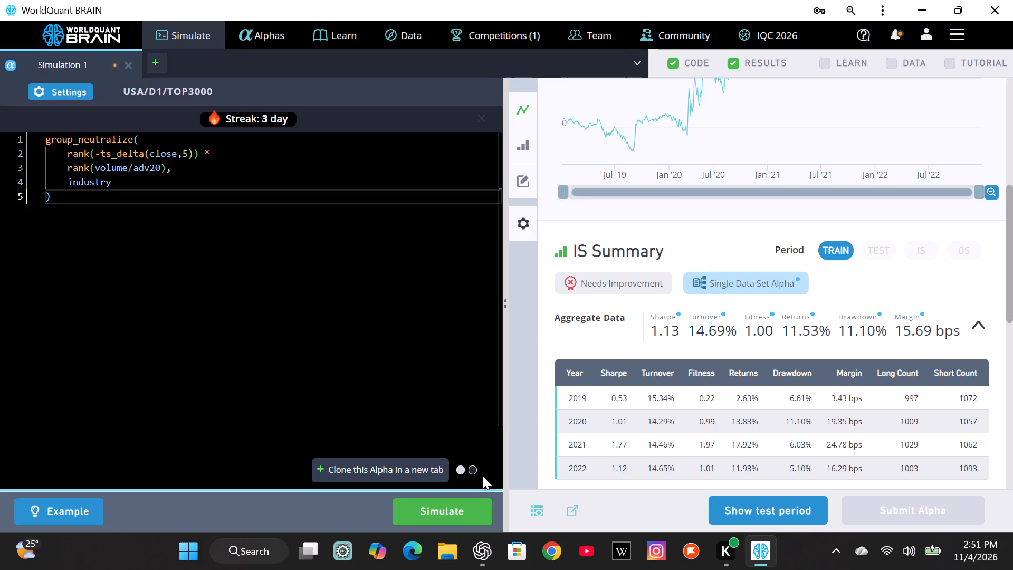
Run the simulation of the volume-adjusted reversal alpha with the updated universe, decay and truncation.
{"action": "left_click", "coordinate": [442, 513]}
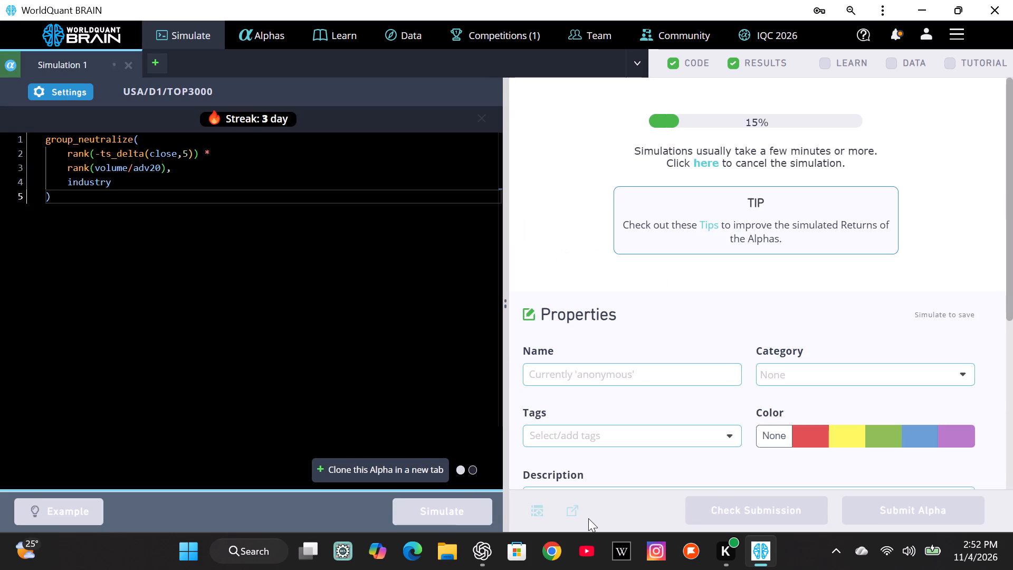
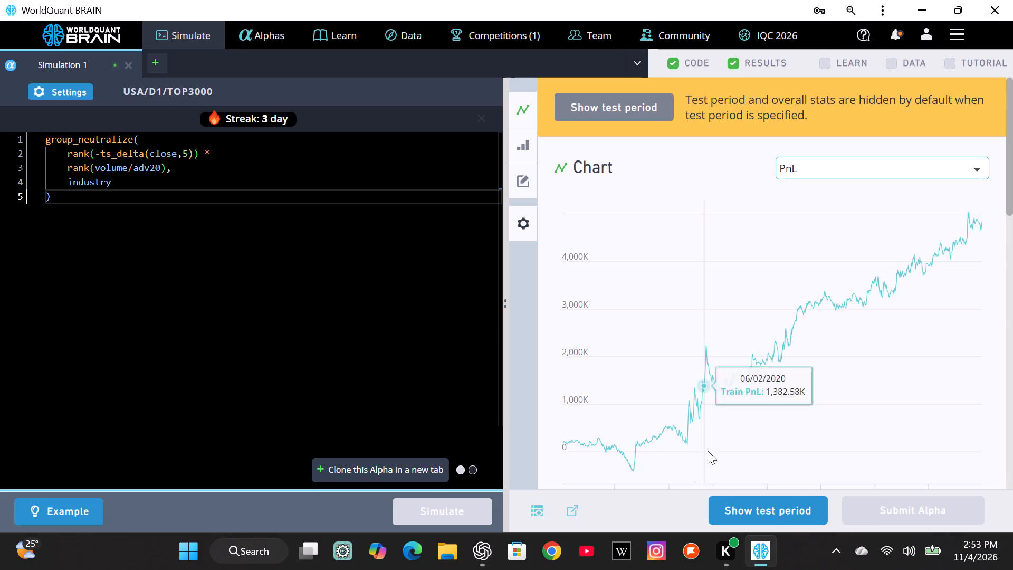
Reveal the test period results of the volume-adjusted reversal alpha and submit the alpha.
{"action": "scroll", "coordinate": [687, 375], "scroll_direction": "down", "scroll_amount": 2}
{"action": "left_click", "coordinate": [752, 514]}
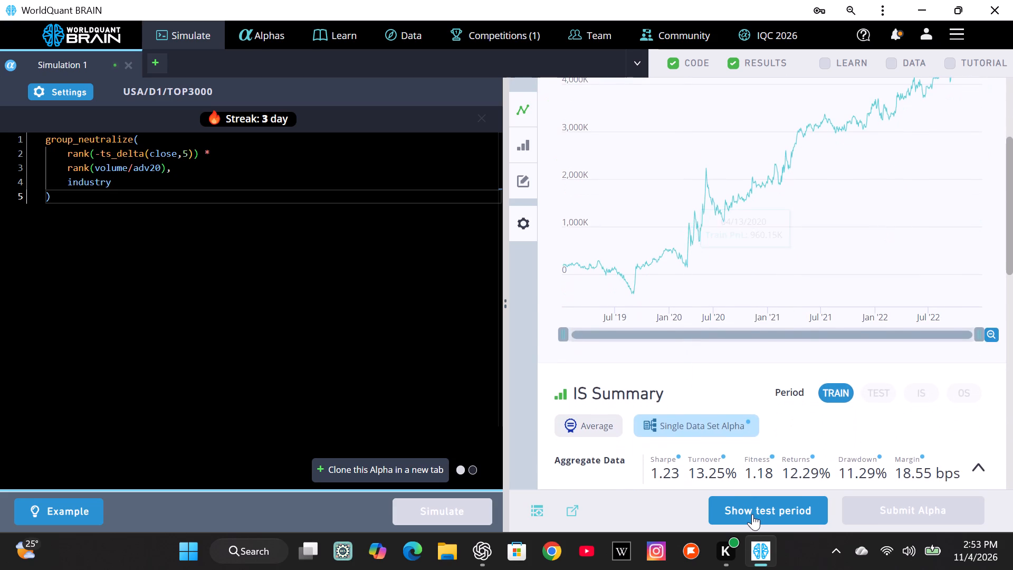
{"action": "left_click", "coordinate": [903, 505]}
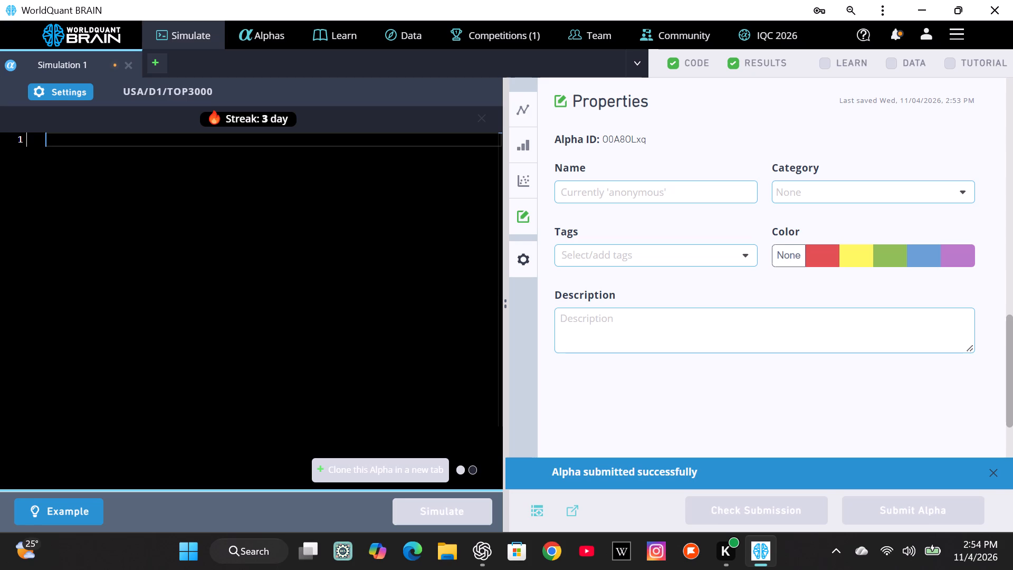
{"action": "key", "text": "ctrl+v"}
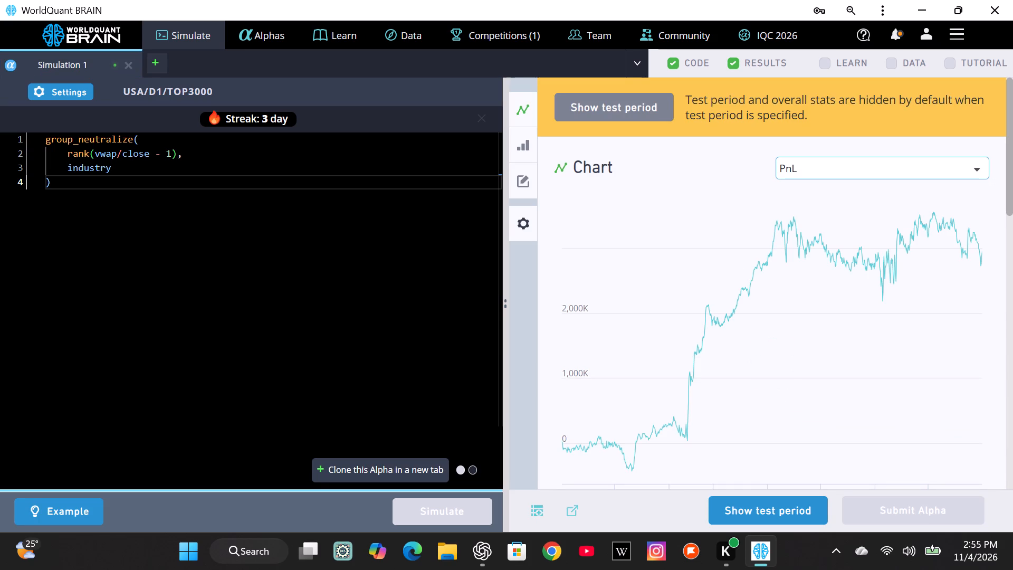
Set Simulation 1's decay to 6 and truncation to 0.08, and apply the settings.
{"action": "scroll", "coordinate": [130, 301], "scroll_direction": "down", "scroll_amount": 2}
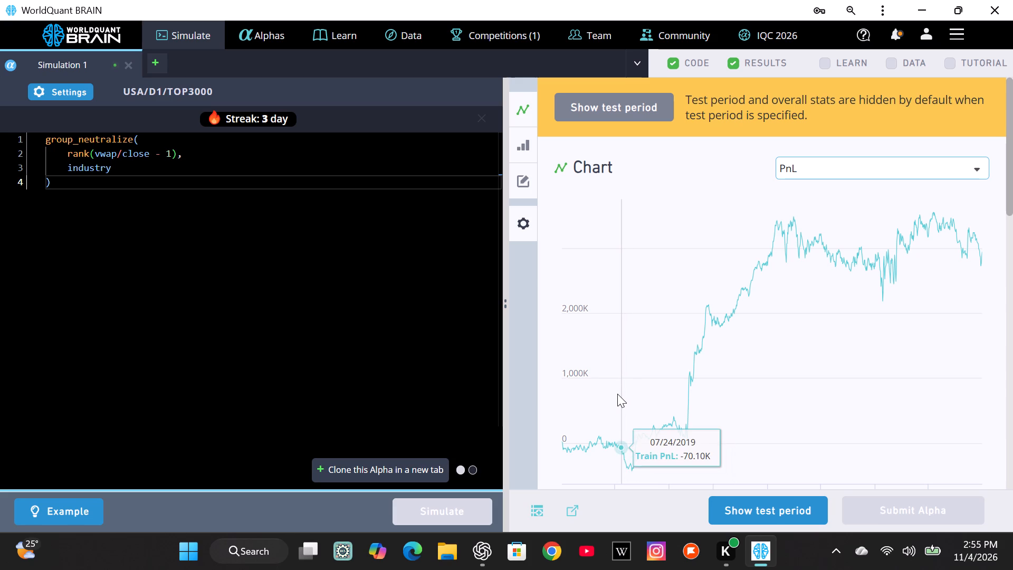
{"action": "scroll", "coordinate": [653, 367], "scroll_direction": "down", "scroll_amount": 1}
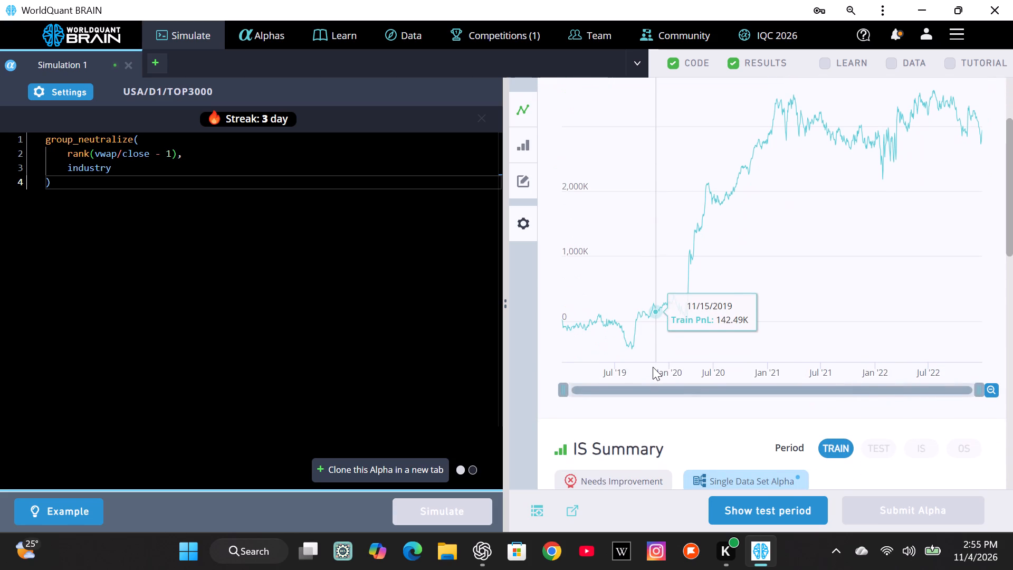
{"action": "scroll", "coordinate": [653, 367], "scroll_direction": "down", "scroll_amount": 2}
{"action": "scroll", "coordinate": [653, 367], "scroll_direction": "up", "scroll_amount": 3}
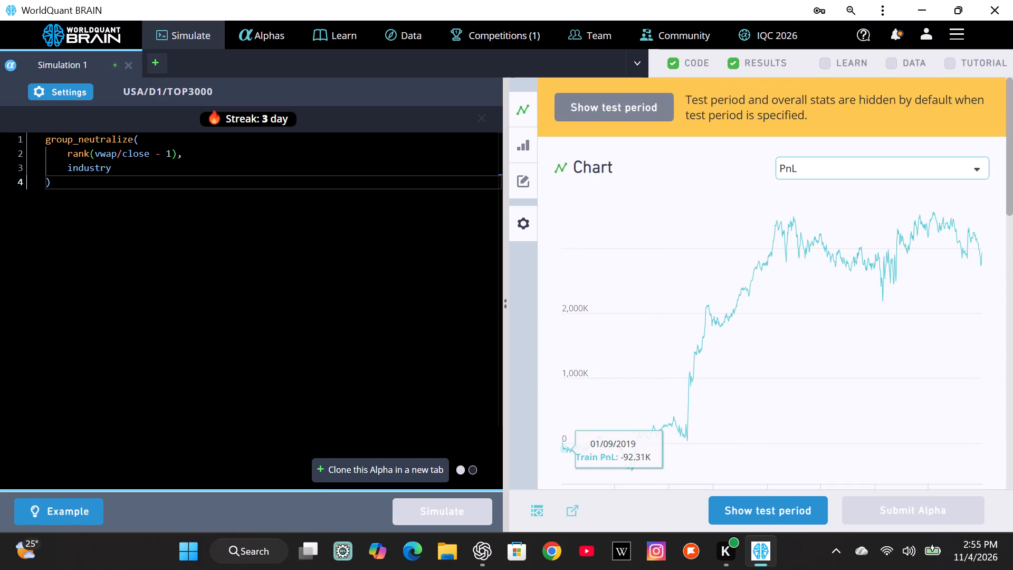
{"action": "left_click", "coordinate": [71, 92]}
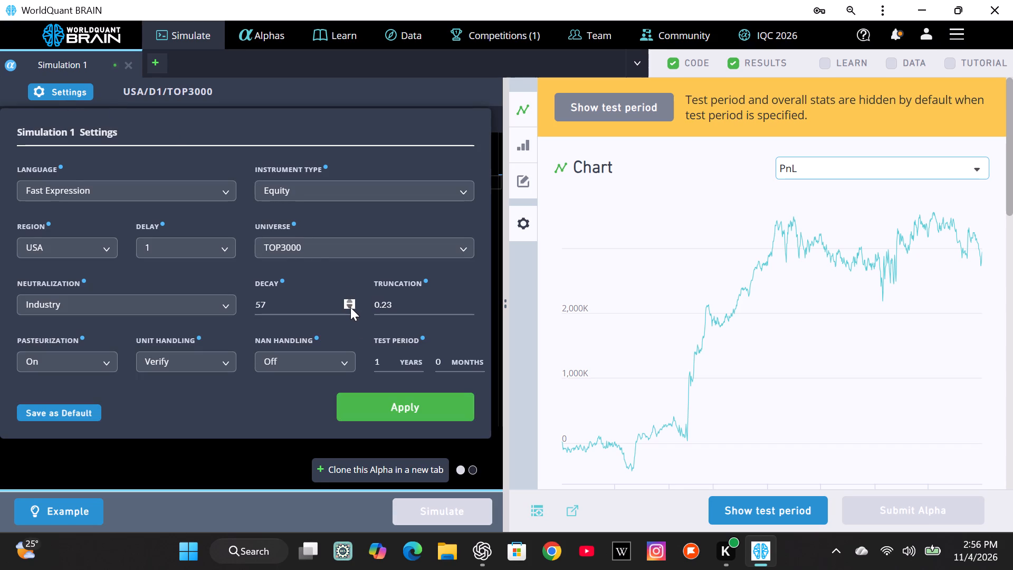
{"action": "left_click", "coordinate": [350, 308]}
{"action": "left_click", "coordinate": [470, 306]}
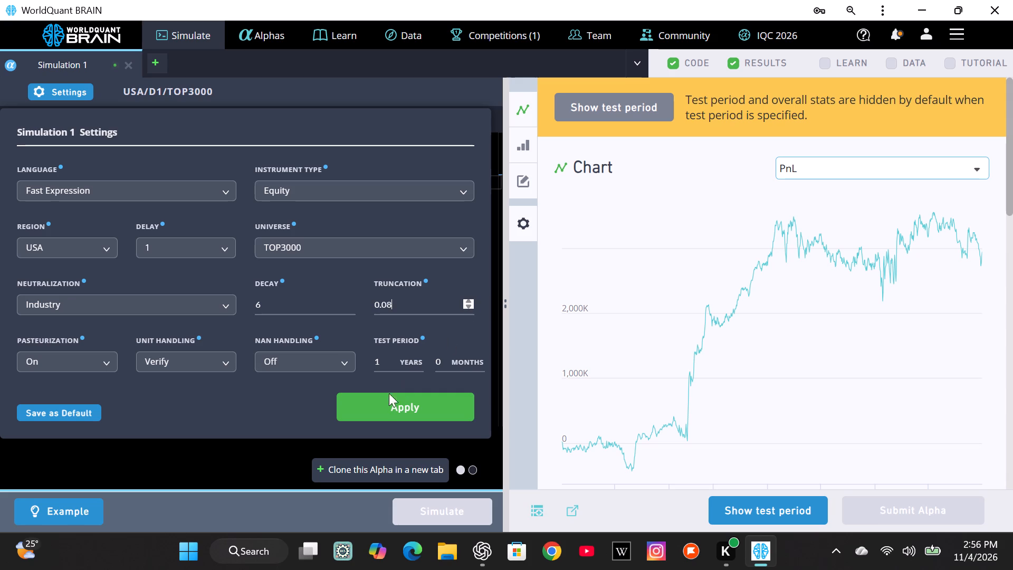
{"action": "left_click", "coordinate": [383, 397]}
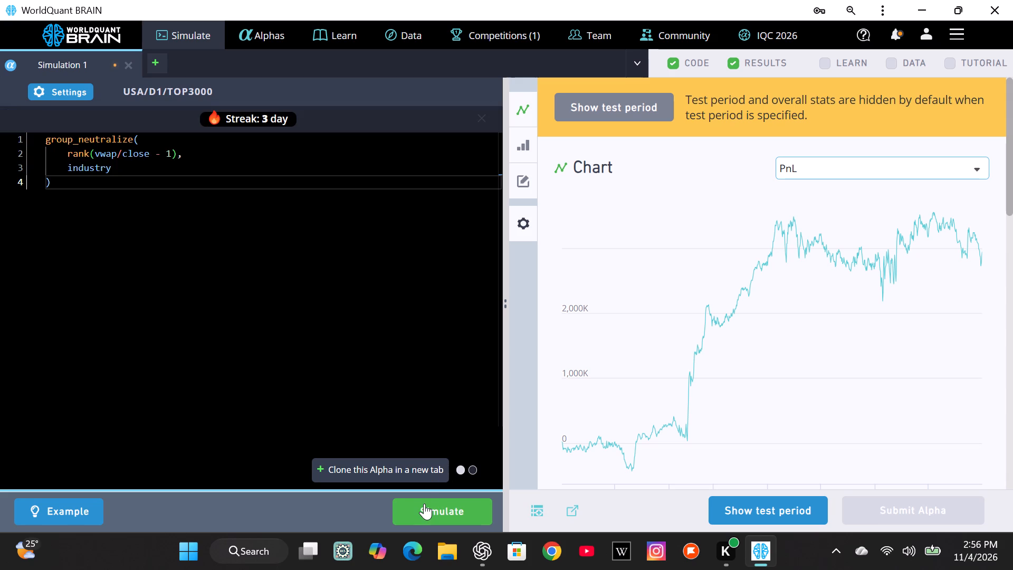
Run the simulation of the vwap/close alpha with the updated decay and truncation.
{"action": "left_click", "coordinate": [424, 503]}
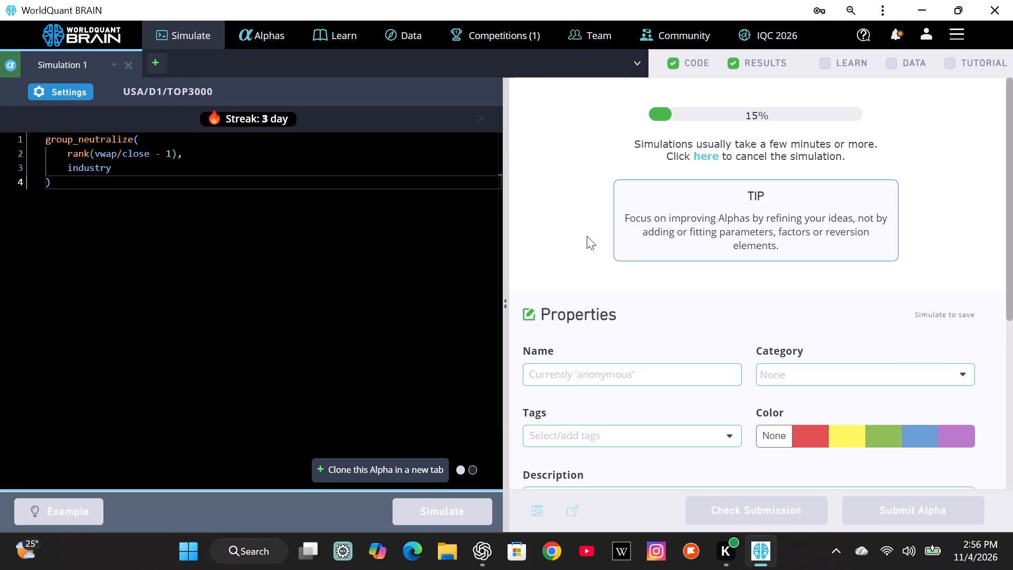
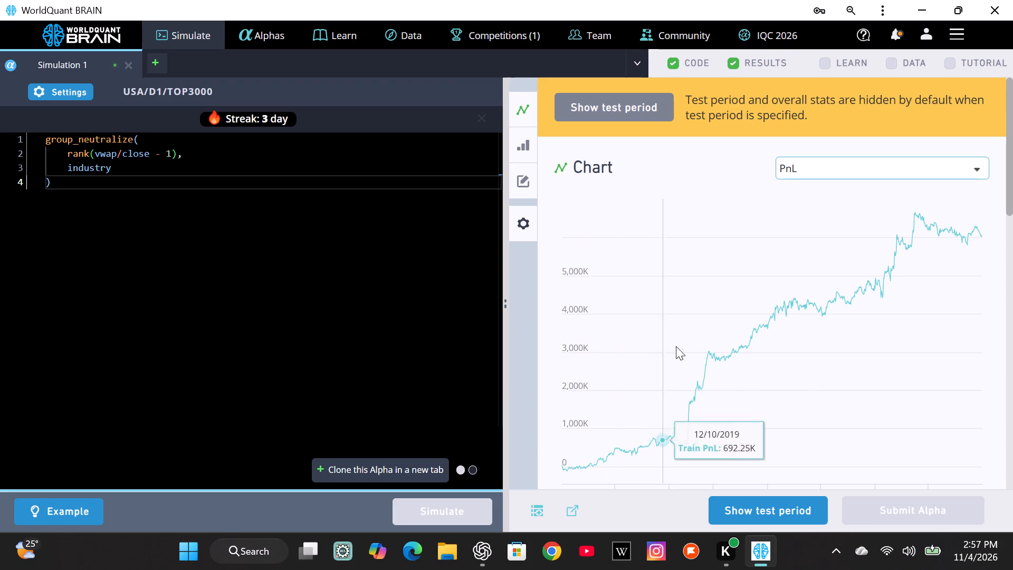
Set Simulation 1's decay to 15, apply the settings, and rerun the vwap/close alpha simulation.
{"action": "scroll", "coordinate": [692, 351], "scroll_direction": "down", "scroll_amount": 3}
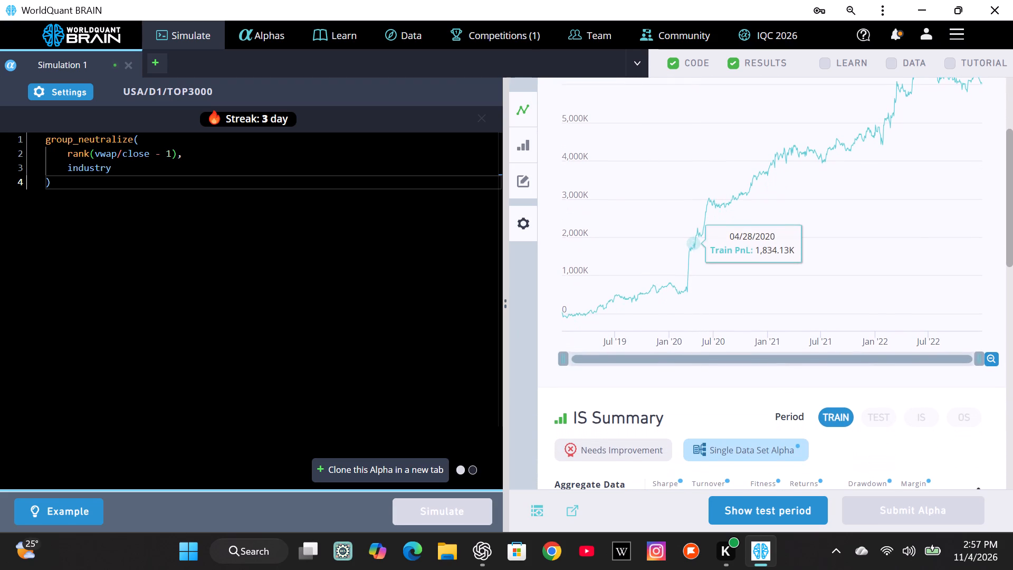
{"action": "left_click", "coordinate": [49, 89]}
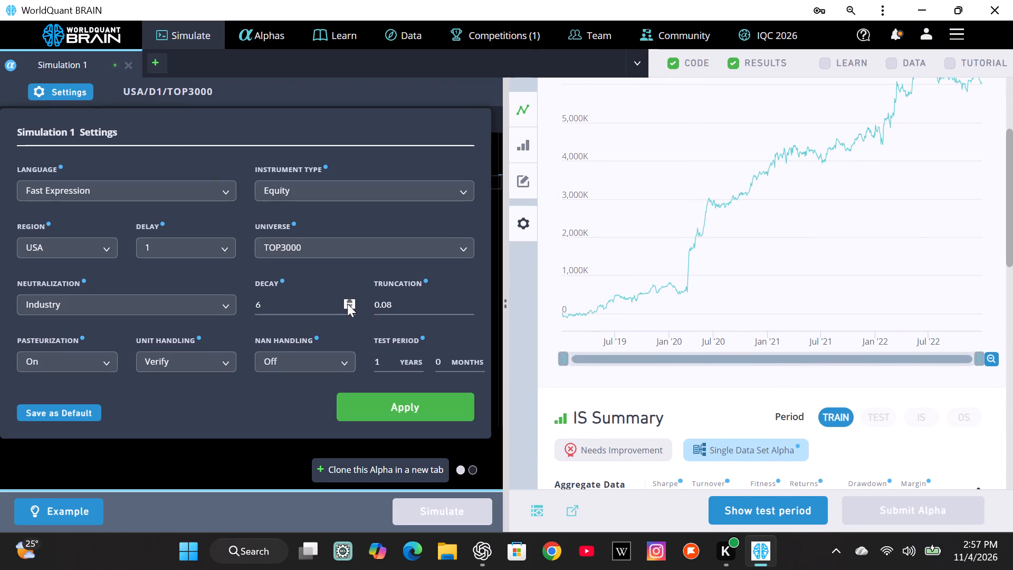
{"action": "left_click", "coordinate": [352, 301]}
{"action": "left_click", "coordinate": [385, 410]}
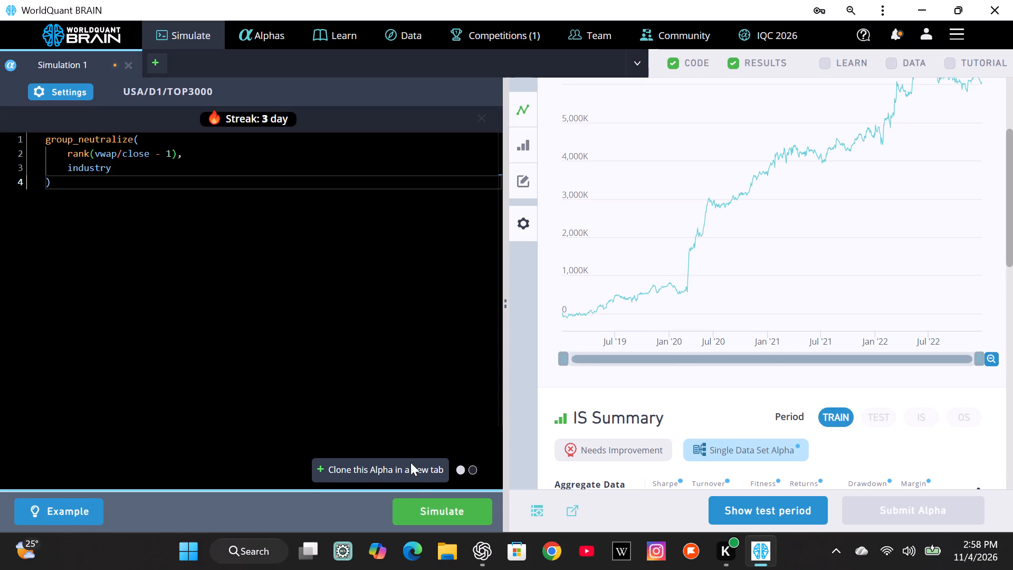
{"action": "left_click", "coordinate": [423, 507]}
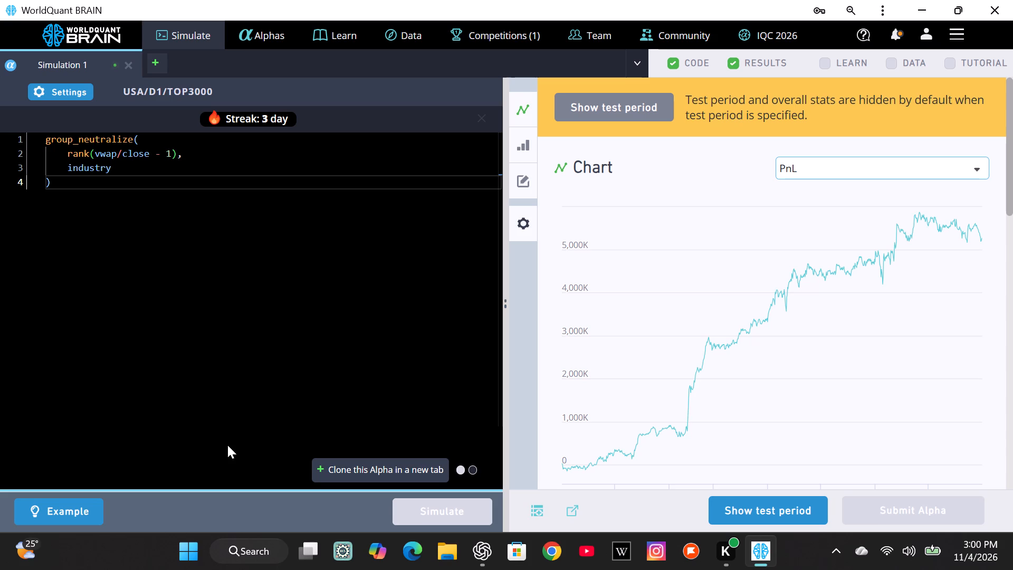
Rerun the vwap/close alpha simulation with universe TOP1000, decay 0 and truncation 0.13 applied in Simulation 1's settings.
{"action": "scroll", "coordinate": [709, 408], "scroll_direction": "down", "scroll_amount": 1}
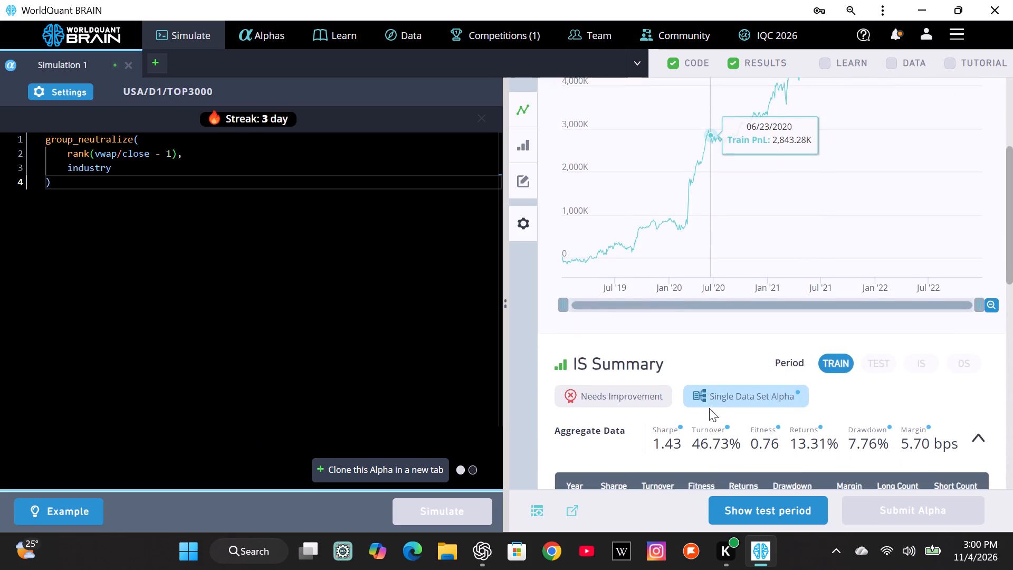
{"action": "scroll", "coordinate": [709, 408], "scroll_direction": "down", "scroll_amount": 1}
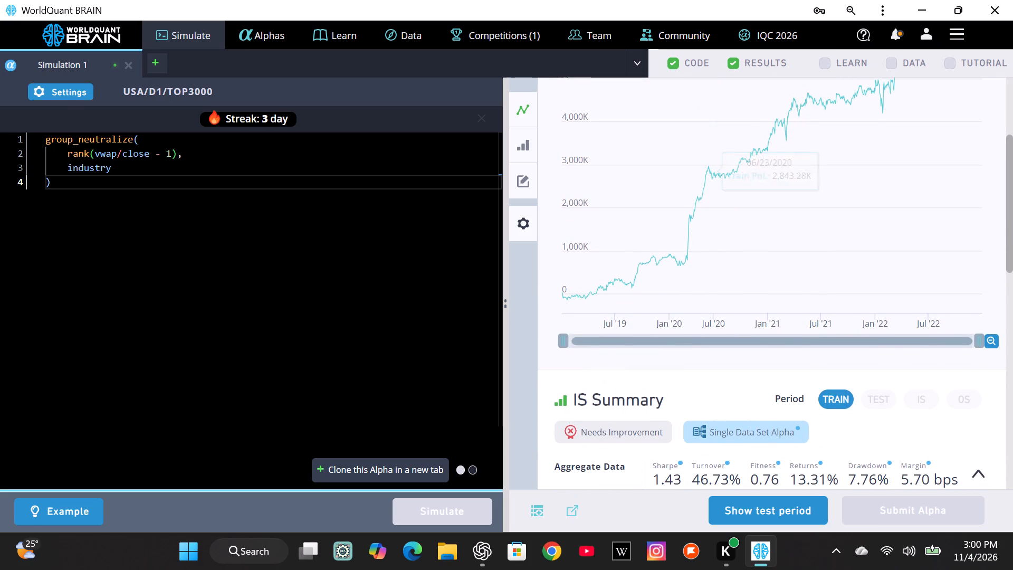
{"action": "left_click", "coordinate": [70, 96]}
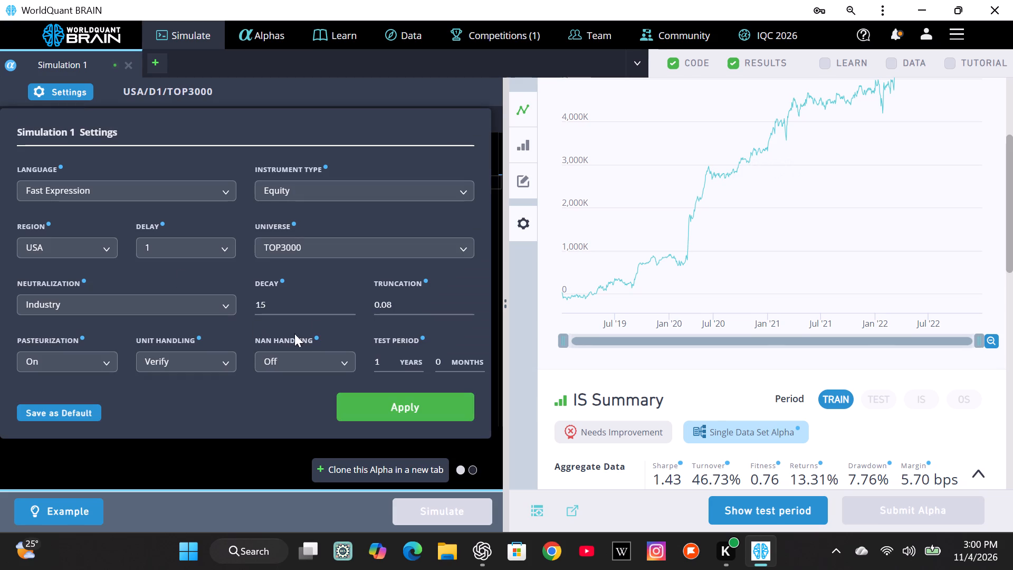
{"action": "left_click", "coordinate": [349, 307]}
{"action": "left_click", "coordinate": [341, 253]}
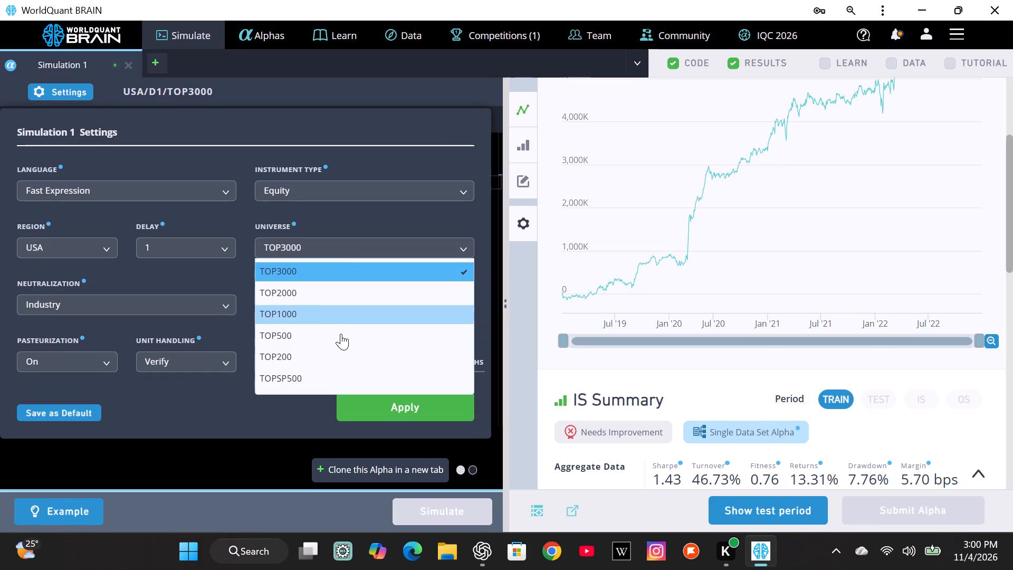
{"action": "left_click", "coordinate": [337, 318]}
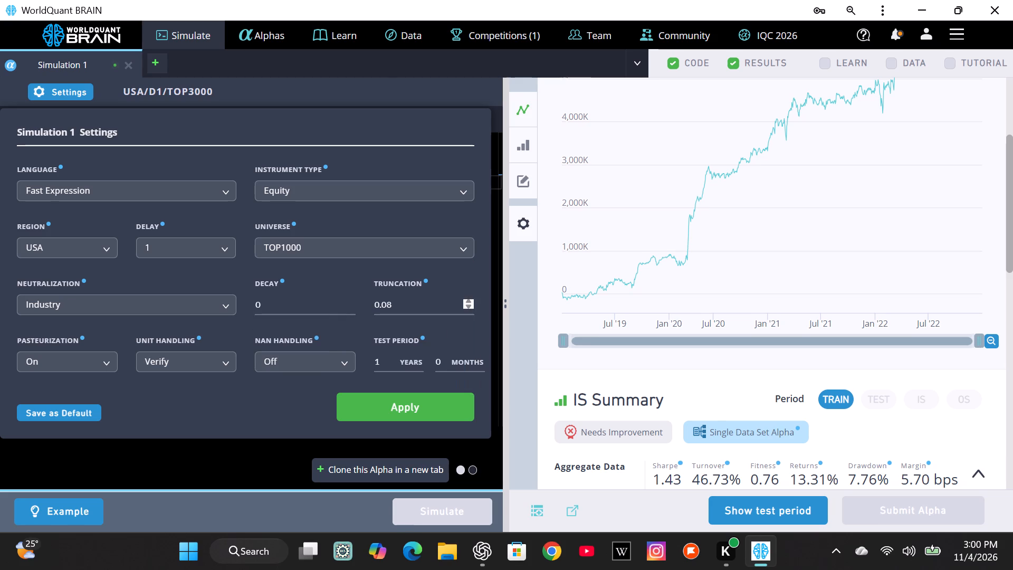
{"action": "left_click", "coordinate": [466, 301]}
{"action": "left_click", "coordinate": [436, 400]}
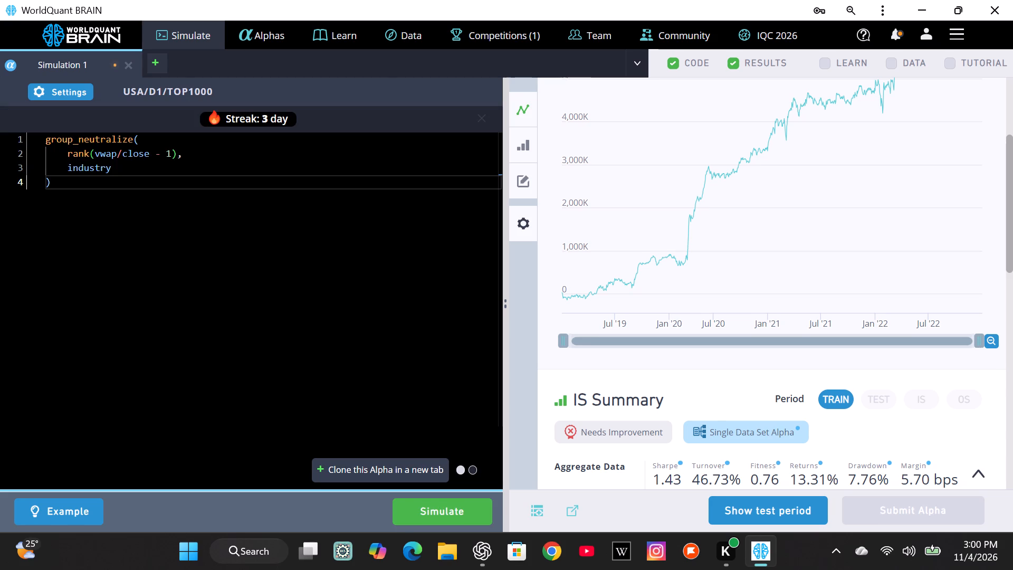
{"action": "left_click", "coordinate": [431, 517]}
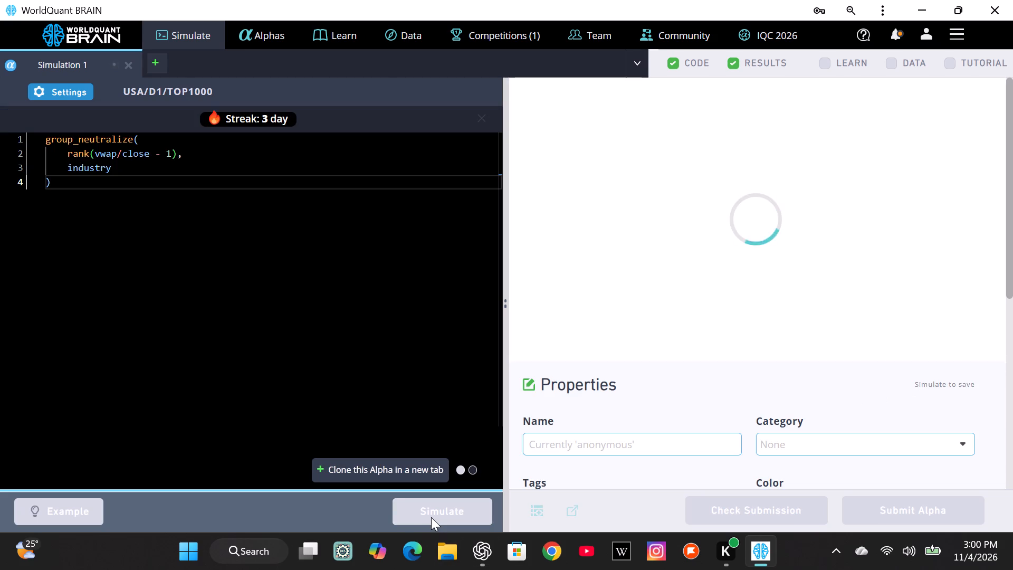
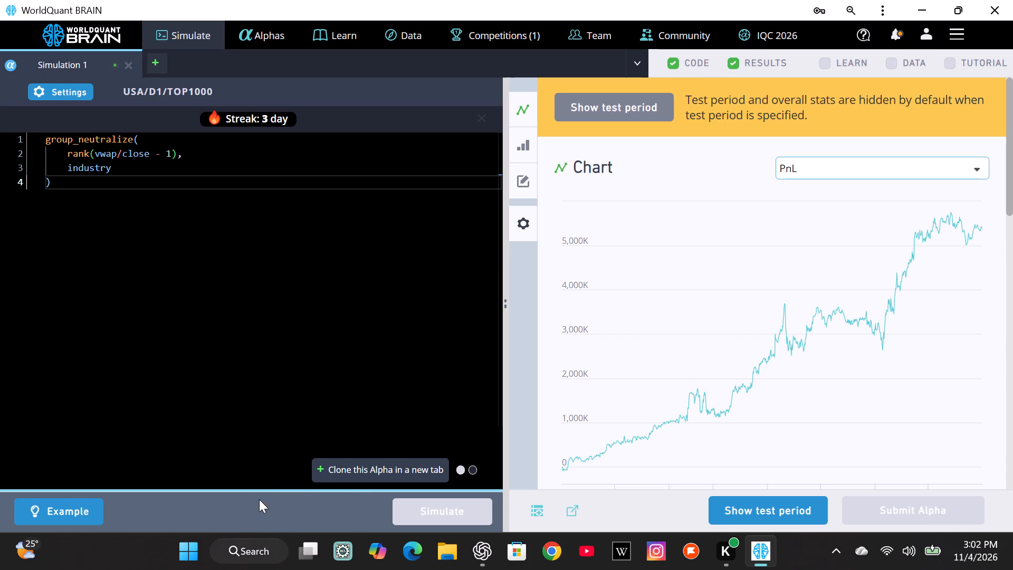
Change Simulation 1's universe to TOP3000, apply the settings, and rerun the vwap/close alpha simulation.
{"action": "scroll", "coordinate": [614, 357], "scroll_direction": "down", "scroll_amount": 1}
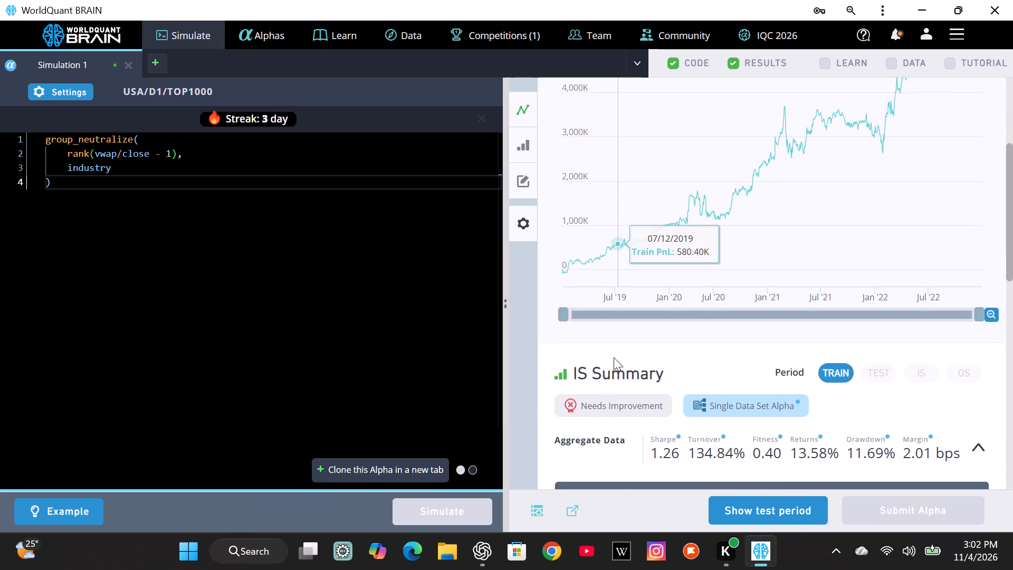
{"action": "scroll", "coordinate": [614, 357], "scroll_direction": "down", "scroll_amount": 1}
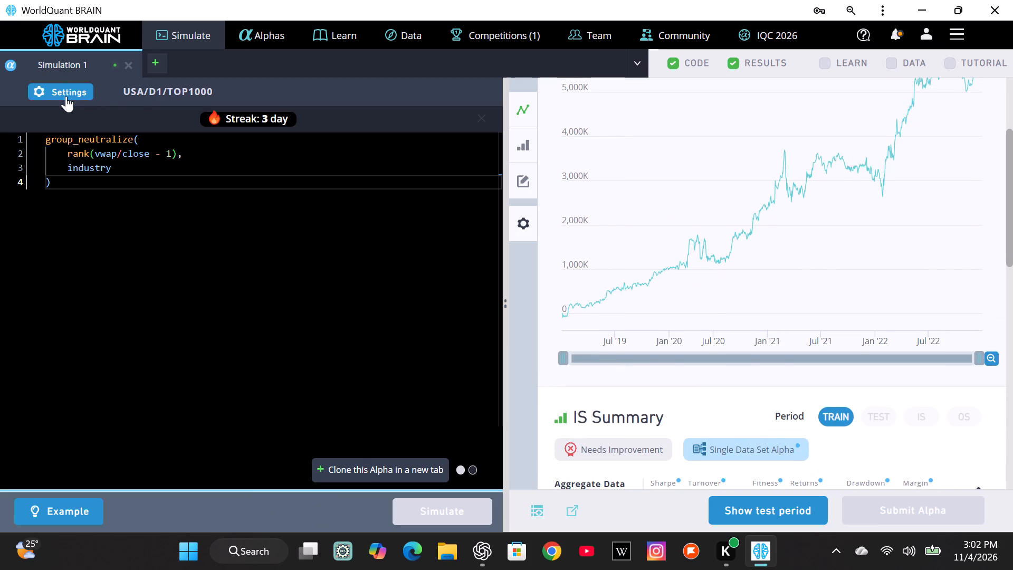
{"action": "left_click", "coordinate": [66, 96]}
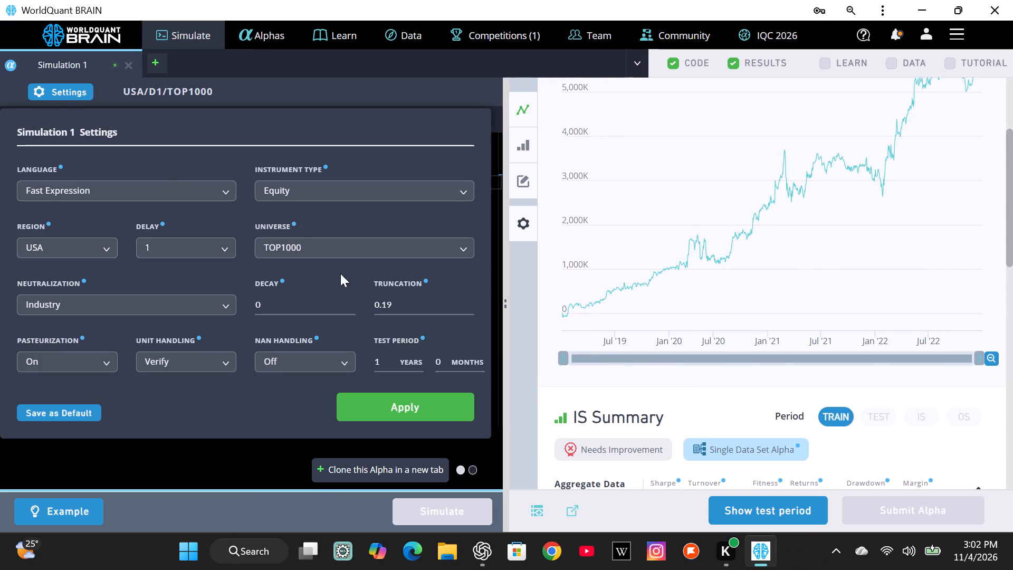
{"action": "left_click", "coordinate": [305, 243]}
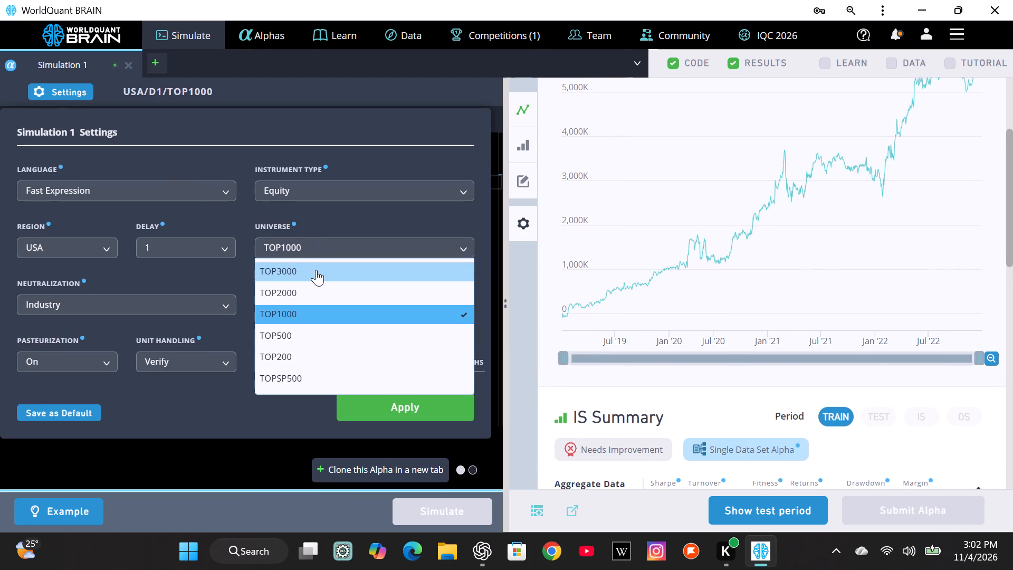
{"action": "left_click", "coordinate": [316, 270]}
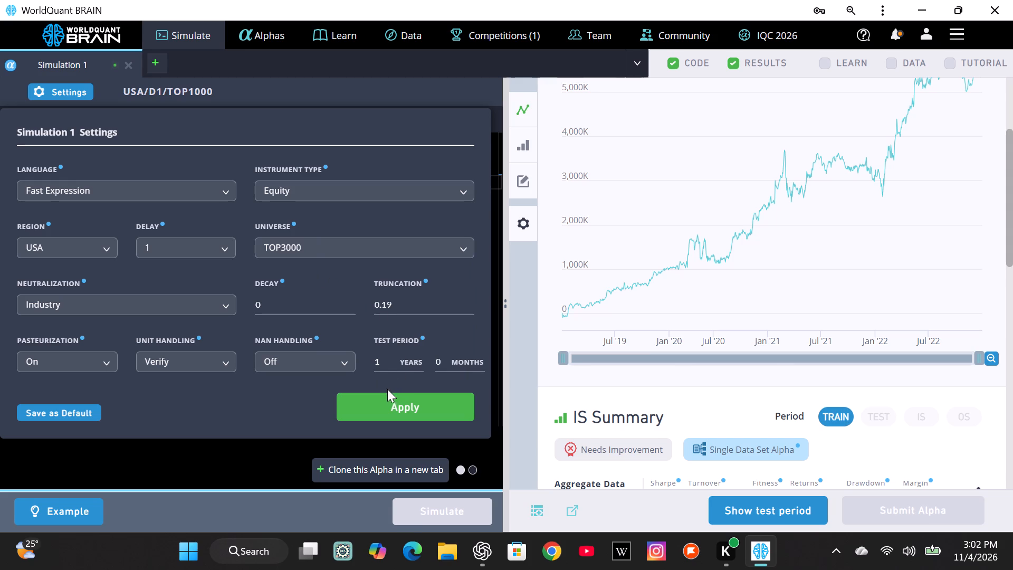
{"action": "left_click", "coordinate": [380, 397]}
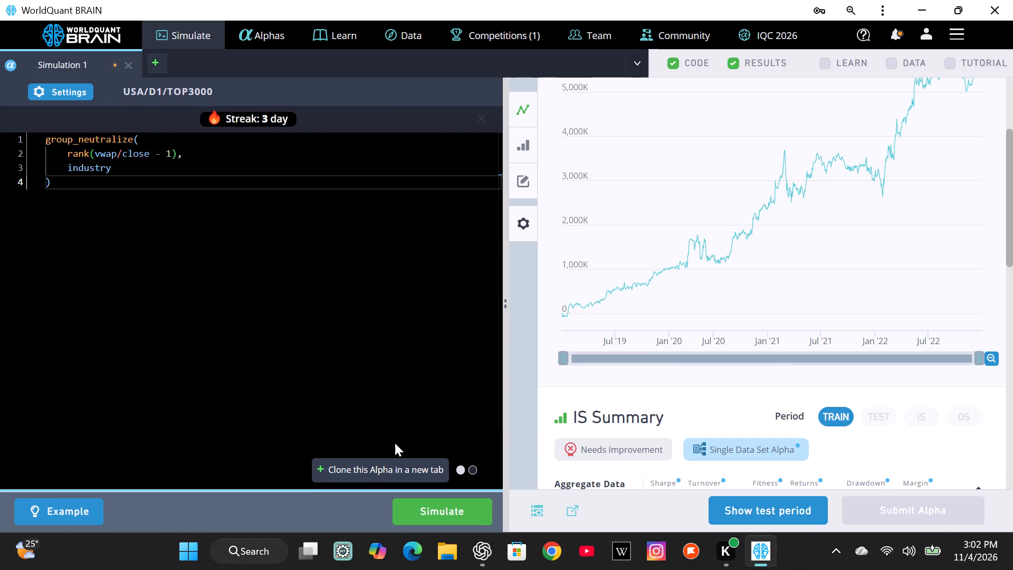
{"action": "left_click", "coordinate": [442, 505]}
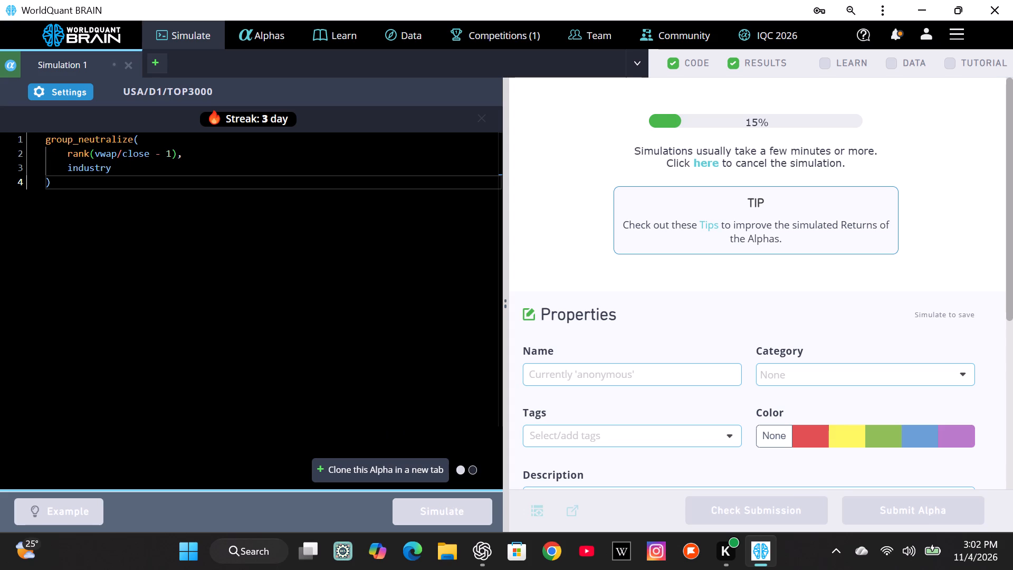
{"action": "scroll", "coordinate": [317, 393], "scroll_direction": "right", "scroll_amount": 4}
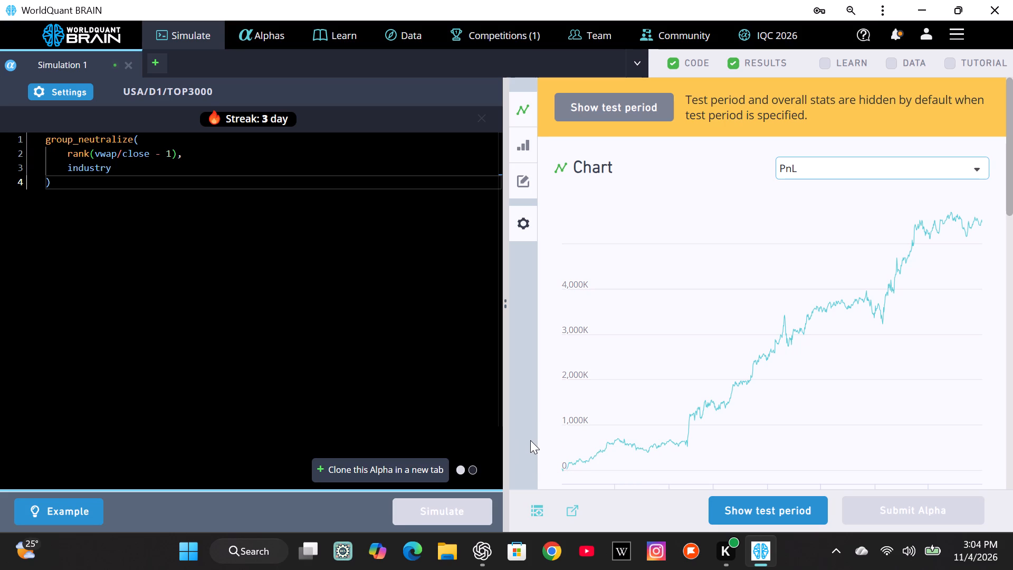
Check the new simulation results, set Simulation 1's decay to 4, apply it, and rerun the vwap/close alpha.
{"action": "scroll", "coordinate": [815, 282], "scroll_direction": "down", "scroll_amount": 1}
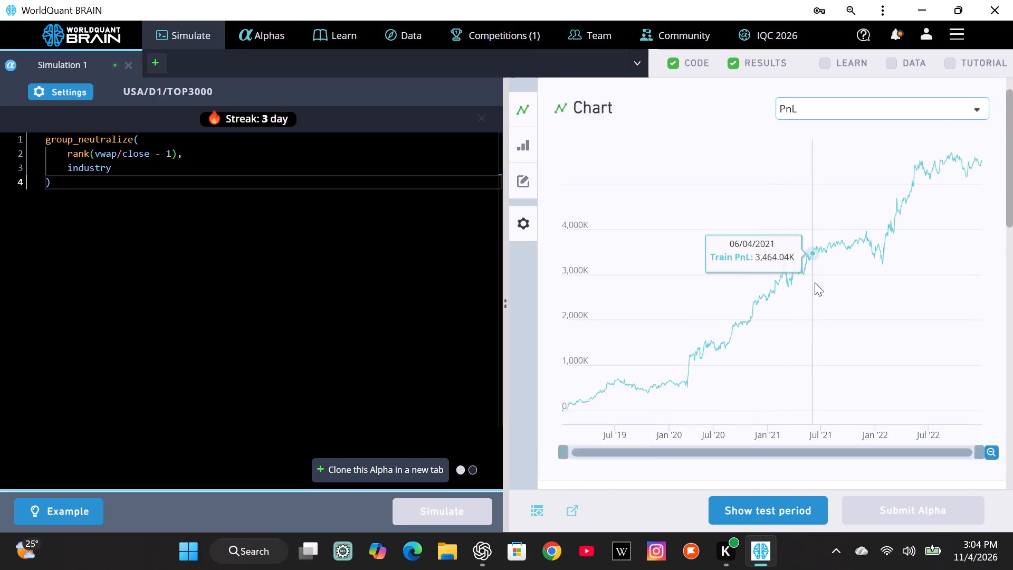
{"action": "scroll", "coordinate": [815, 282], "scroll_direction": "down", "scroll_amount": 2}
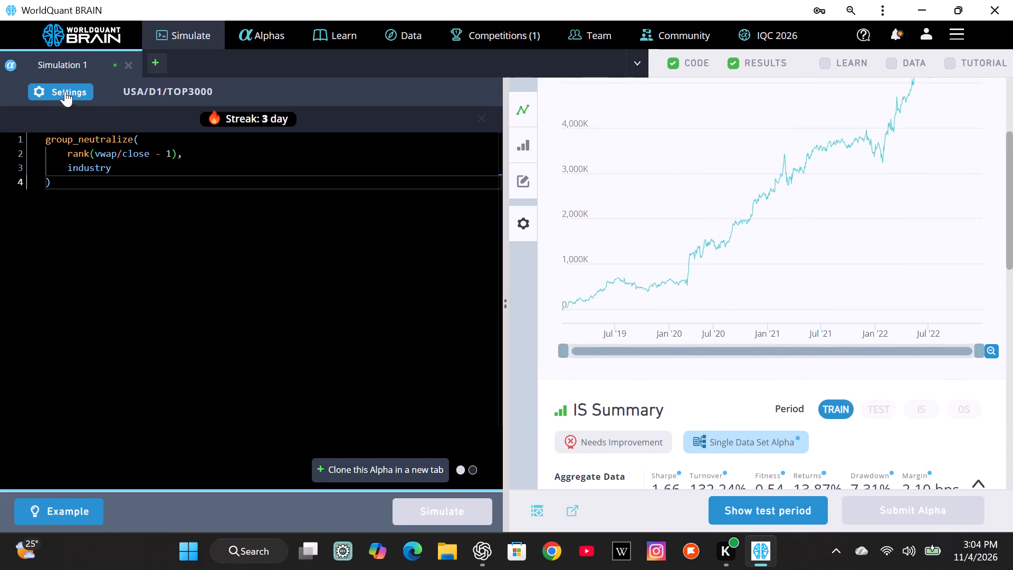
{"action": "left_click", "coordinate": [66, 89]}
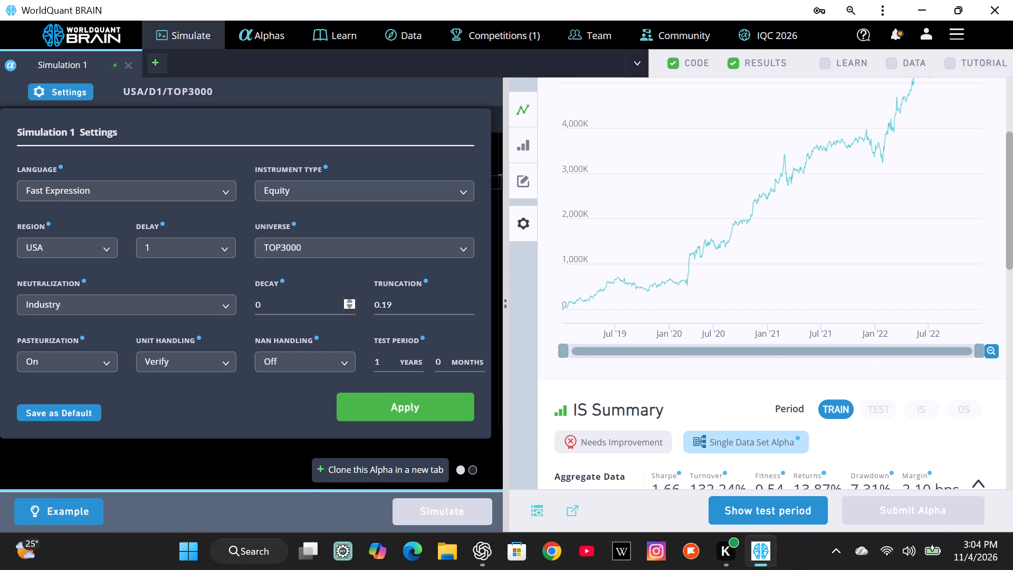
{"action": "double_click", "coordinate": [350, 298]}
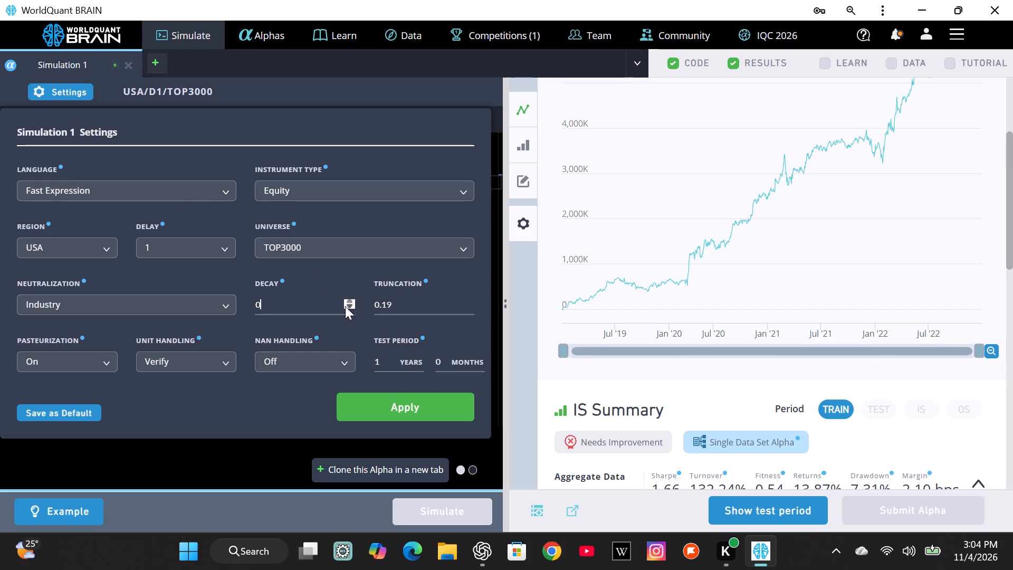
{"action": "triple_click", "coordinate": [350, 300]}
{"action": "left_click", "coordinate": [350, 300]}
{"action": "left_click", "coordinate": [393, 410]}
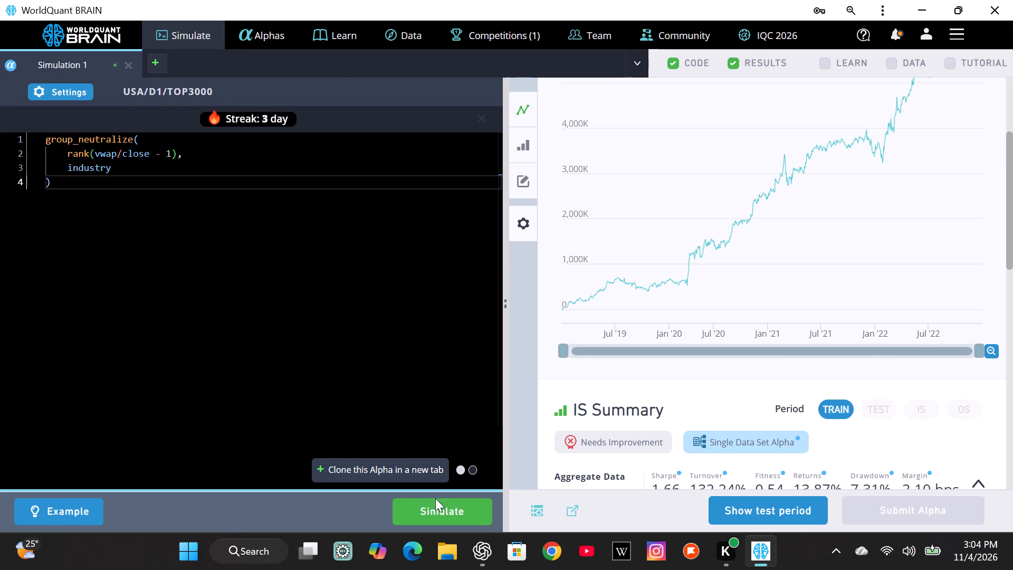
{"action": "left_click", "coordinate": [438, 511]}
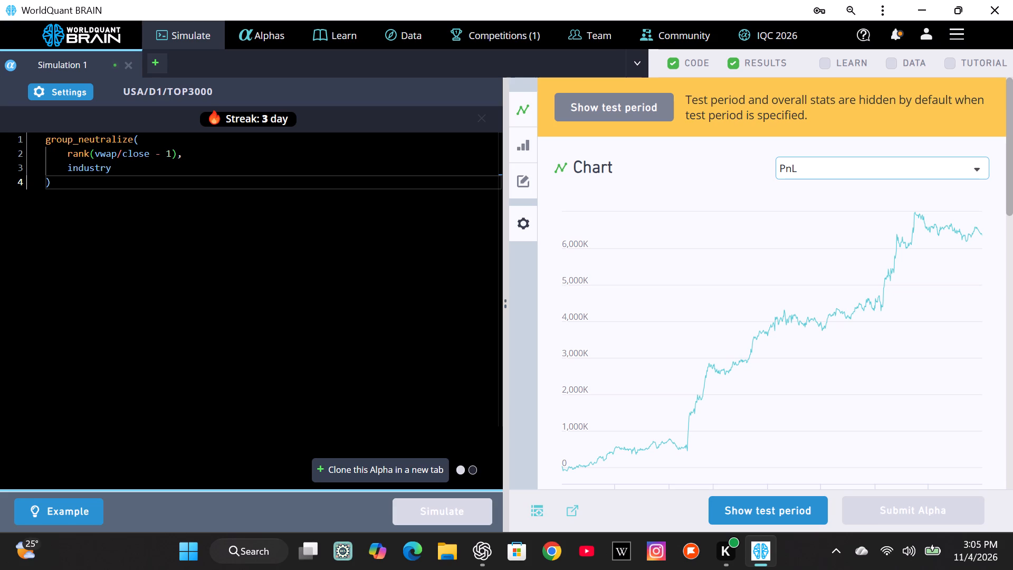
Raise Simulation 1's decay to 49, apply the settings, and rerun the vwap/close alpha simulation.
{"action": "scroll", "coordinate": [719, 389], "scroll_direction": "down", "scroll_amount": 2}
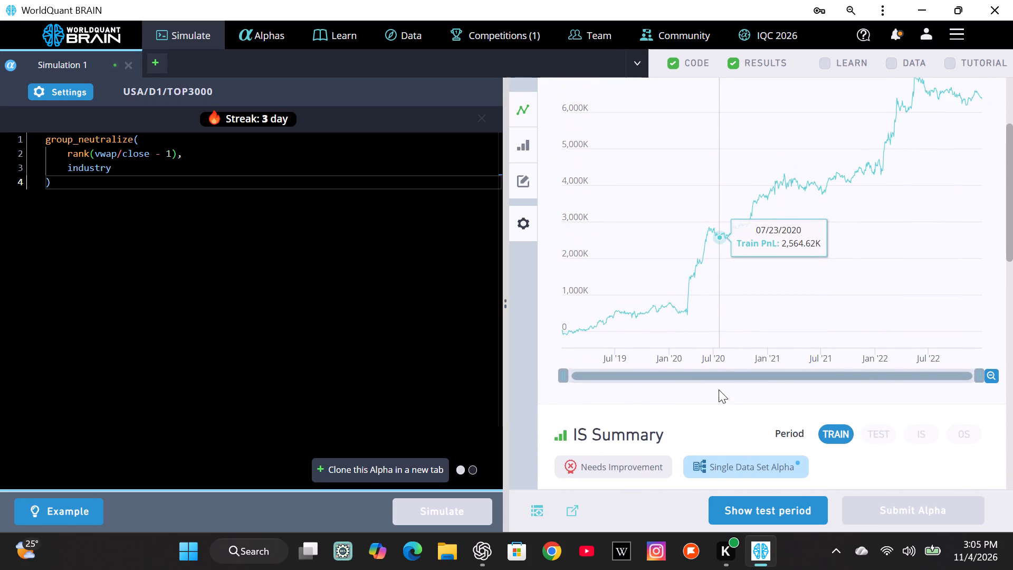
{"action": "left_click", "coordinate": [81, 91]}
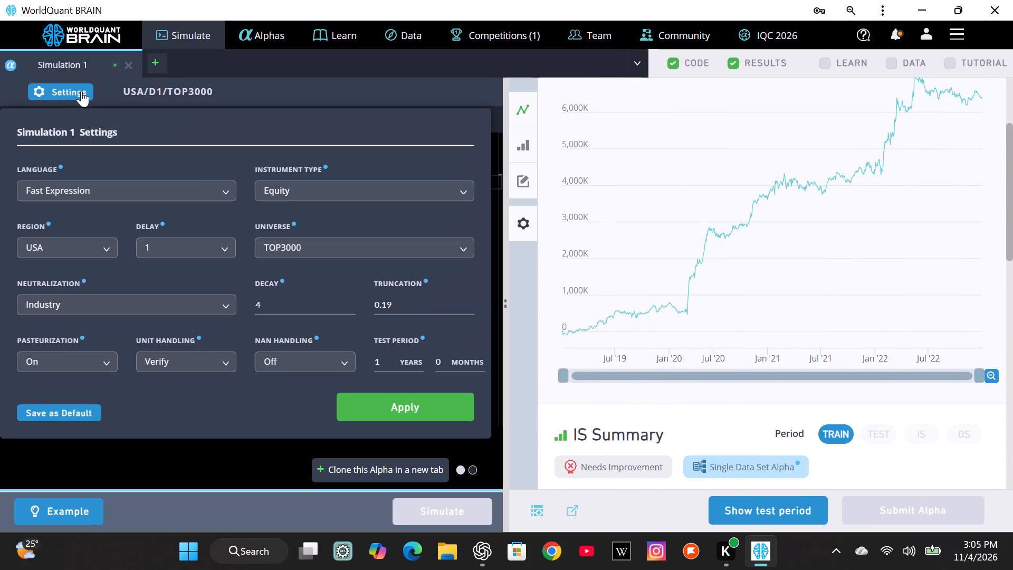
{"action": "left_click", "coordinate": [347, 299]}
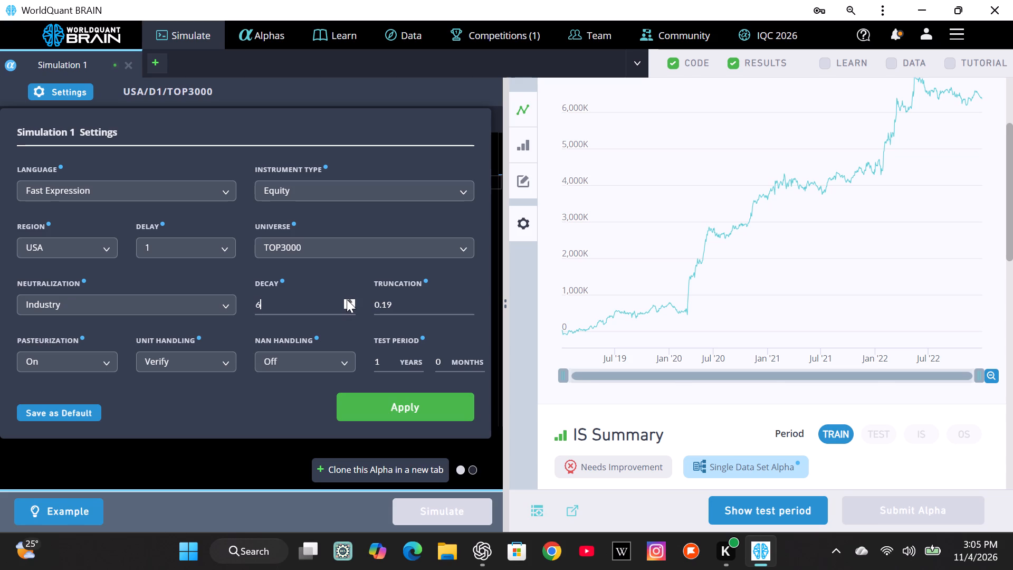
{"action": "left_click", "coordinate": [347, 299]}
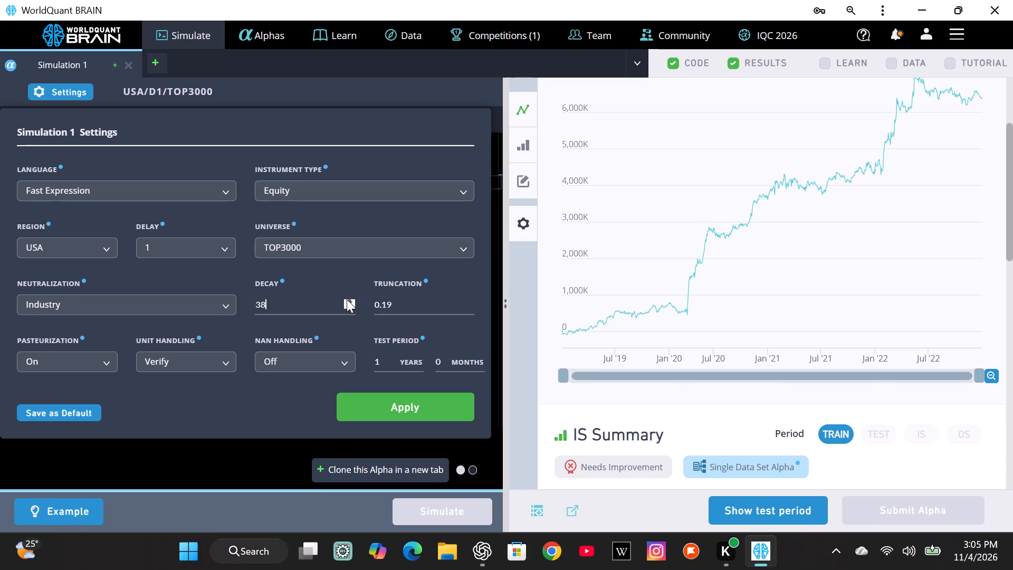
{"action": "left_click", "coordinate": [347, 299]}
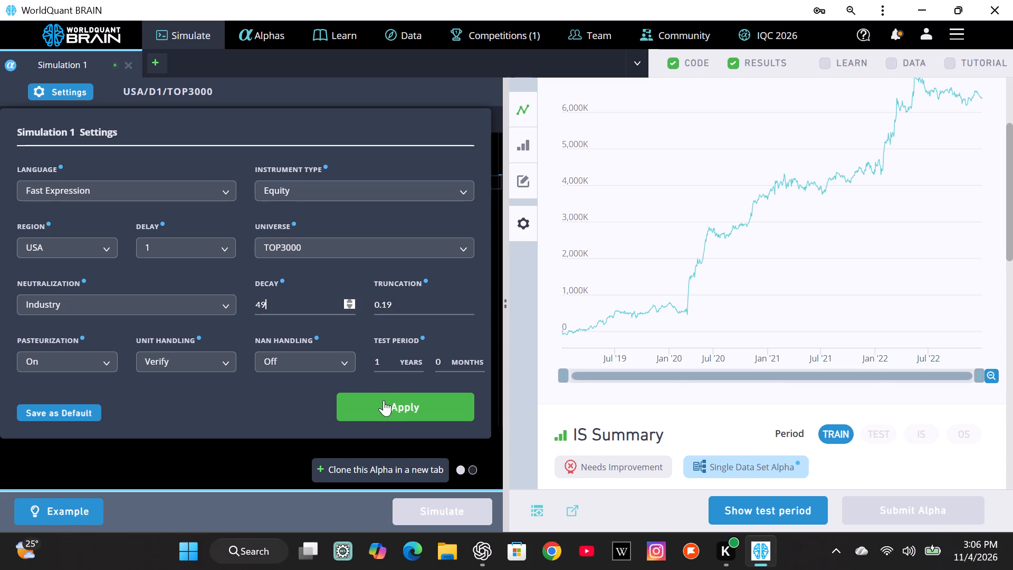
{"action": "left_click", "coordinate": [383, 400]}
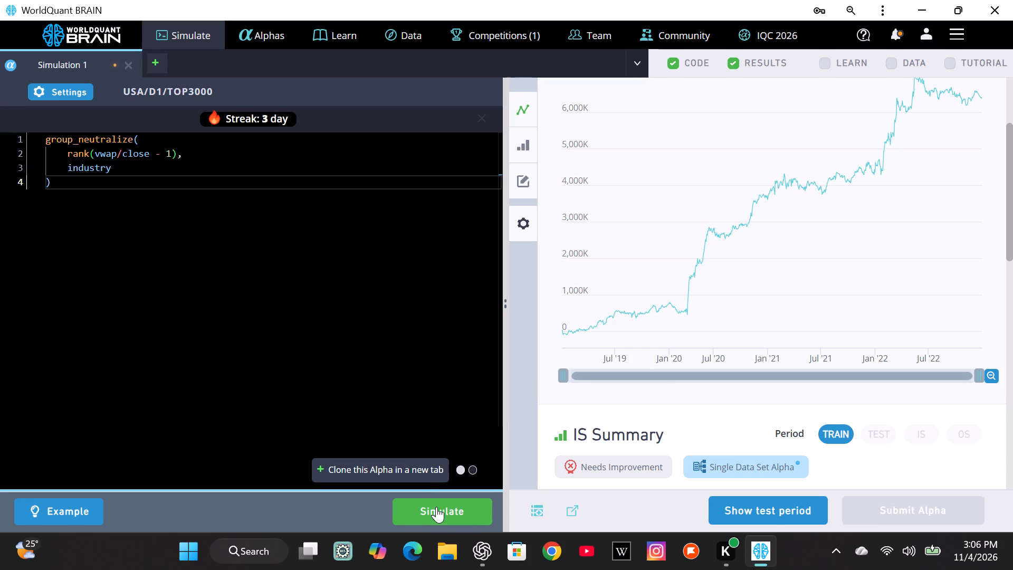
{"action": "left_click", "coordinate": [436, 510]}
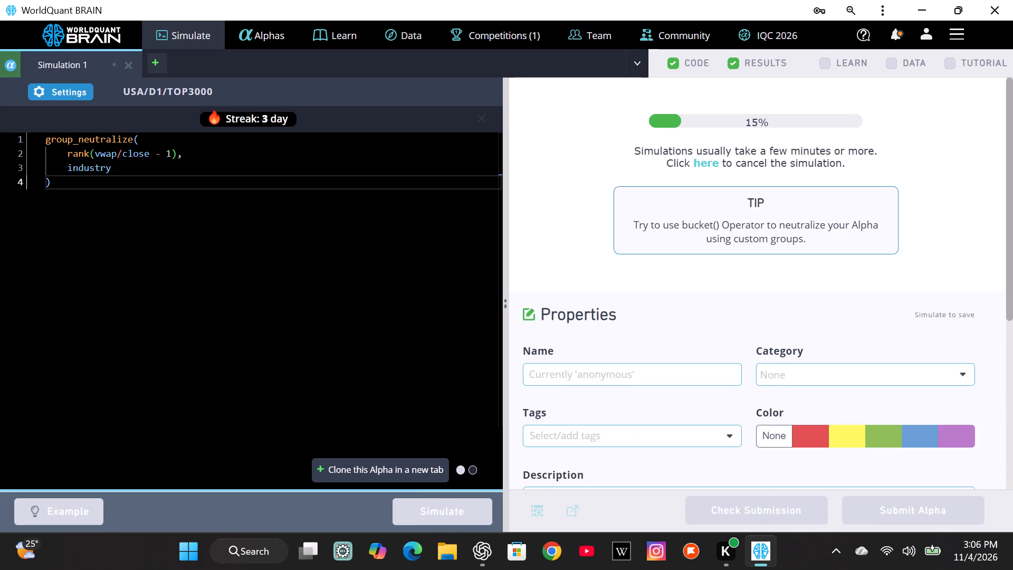
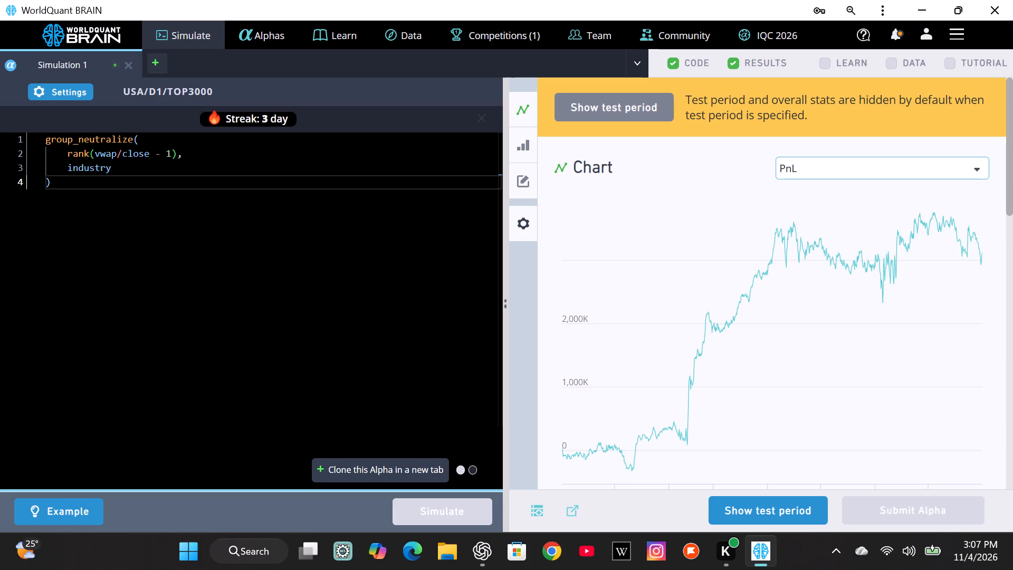
Set Simulation 1's decay to 3, truncation to 0.33 and universe to TOP1000, apply the settings, and rerun the vwap/close alpha.
{"action": "left_click", "coordinate": [70, 91]}
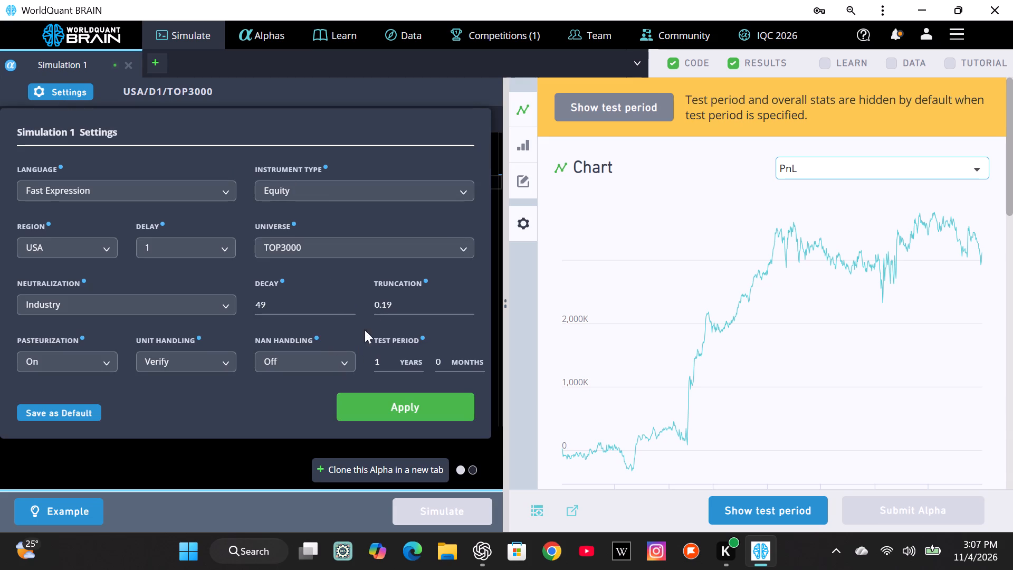
{"action": "left_click", "coordinate": [351, 306]}
{"action": "left_click", "coordinate": [464, 300]}
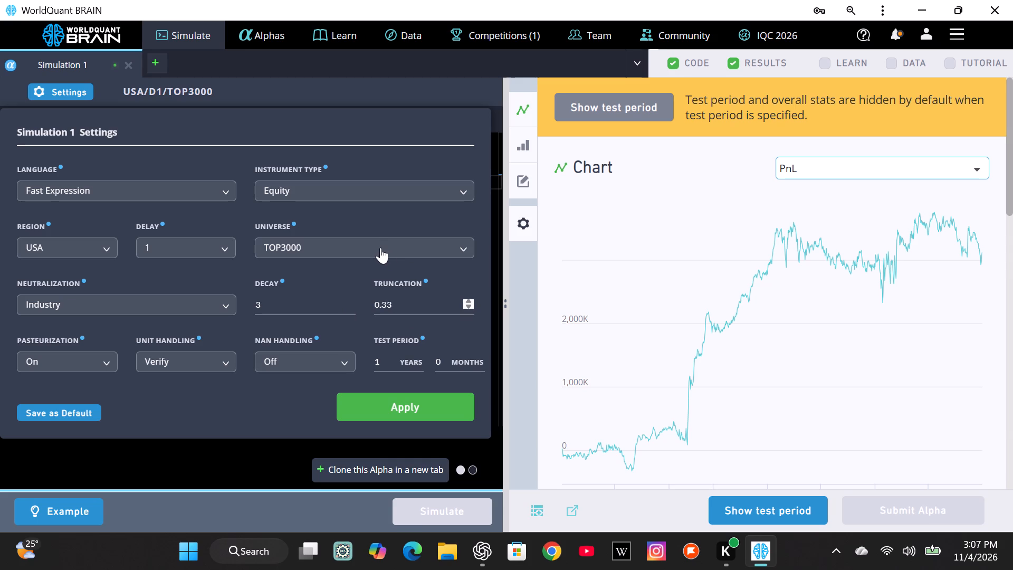
{"action": "left_click", "coordinate": [380, 248]}
{"action": "left_click", "coordinate": [374, 311]}
{"action": "left_click", "coordinate": [388, 414]}
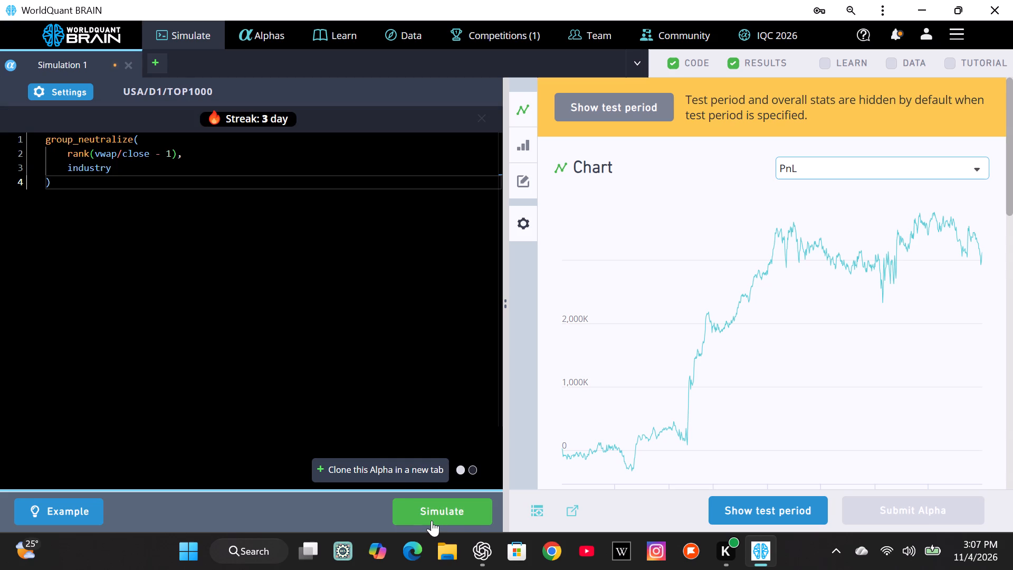
{"action": "left_click", "coordinate": [431, 519]}
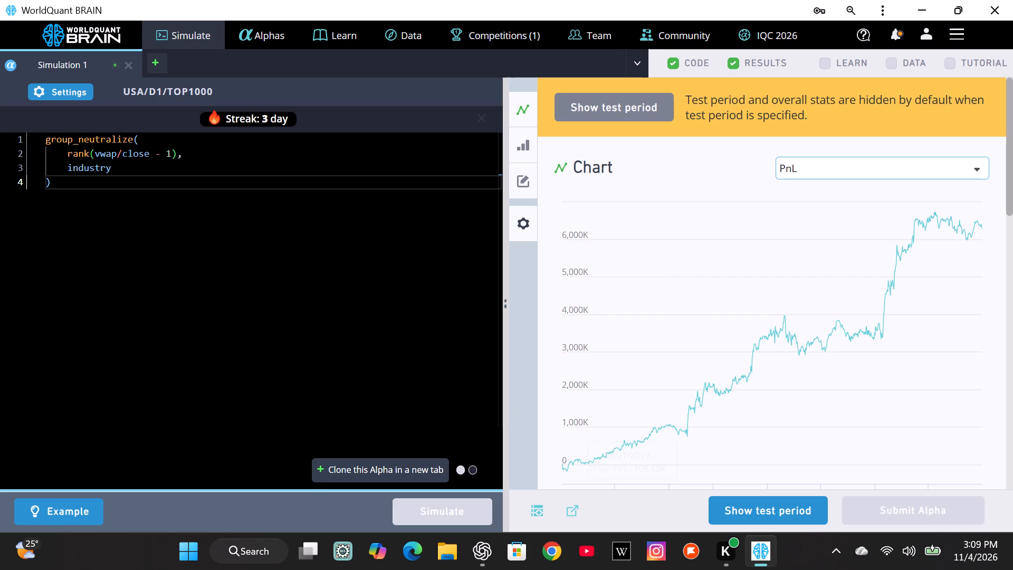
Check the new simulation results, change Simulation 1's universe to TOP2000, apply it, and rerun the vwap/close alpha.
{"action": "scroll", "coordinate": [688, 406], "scroll_direction": "down", "scroll_amount": 2}
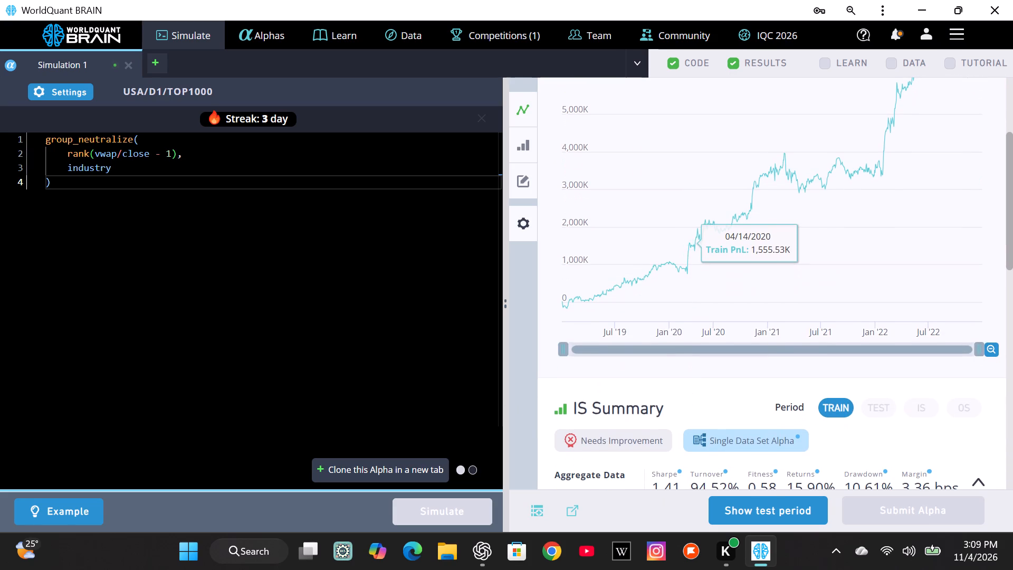
{"action": "left_click", "coordinate": [53, 90]}
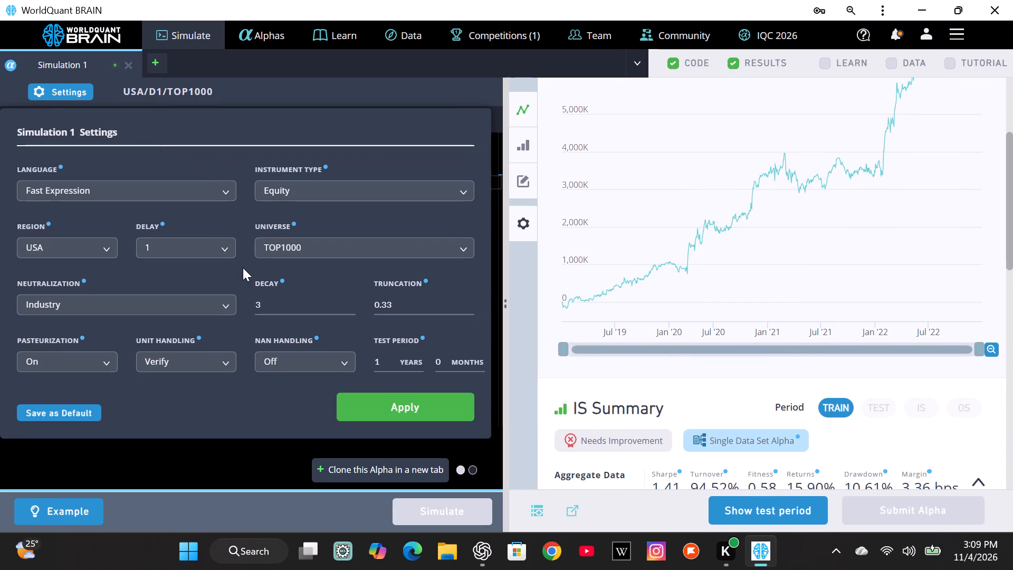
{"action": "left_click", "coordinate": [282, 239]}
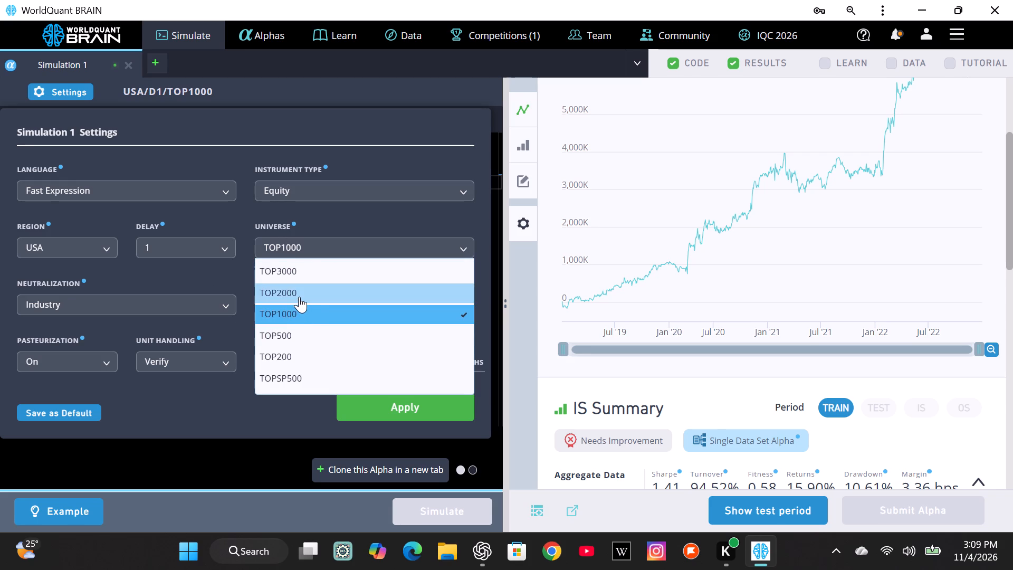
{"action": "left_click", "coordinate": [299, 297]}
{"action": "left_click", "coordinate": [359, 407]}
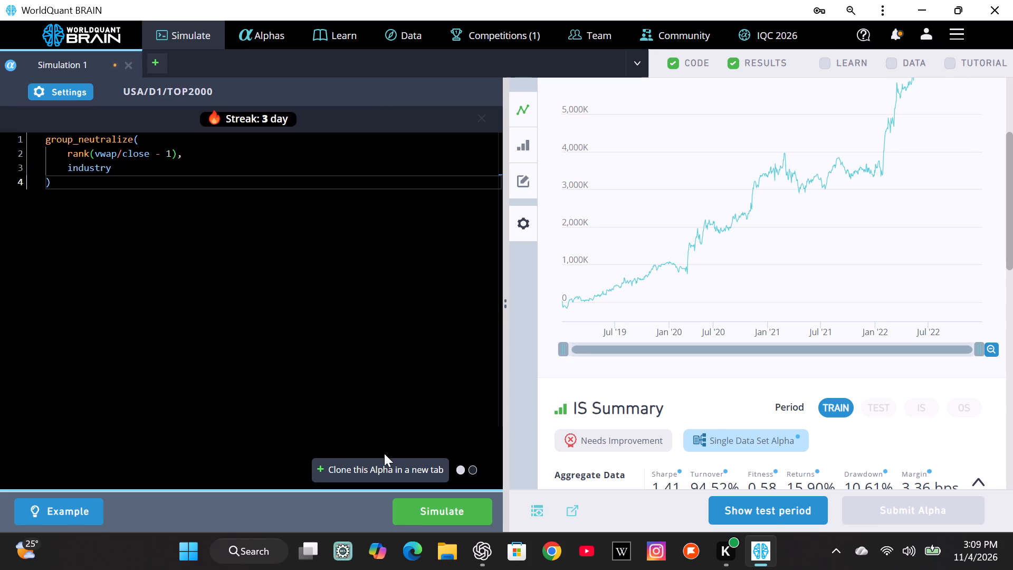
{"action": "left_click", "coordinate": [418, 506]}
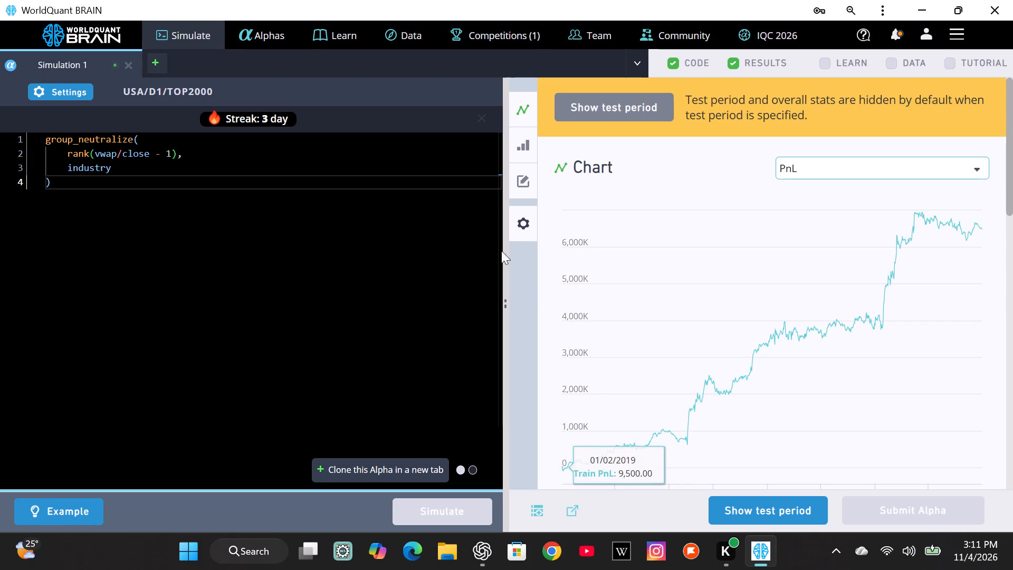
Review the PnL chart and IS Summary of the TOP2000 simulation.
{"action": "scroll", "coordinate": [667, 283], "scroll_direction": "down", "scroll_amount": 3}
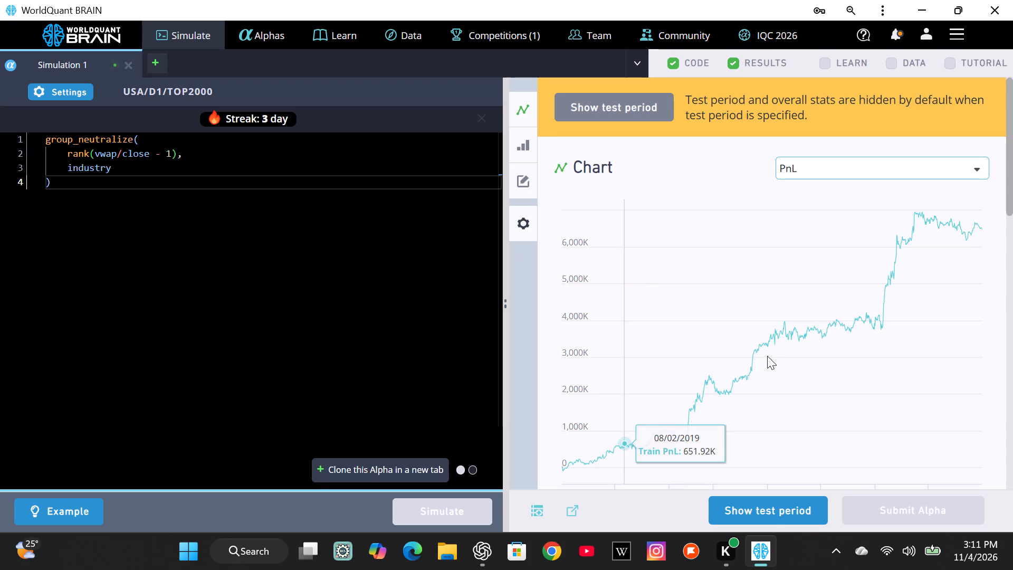
{"action": "scroll", "coordinate": [752, 357], "scroll_direction": "down", "scroll_amount": 2}
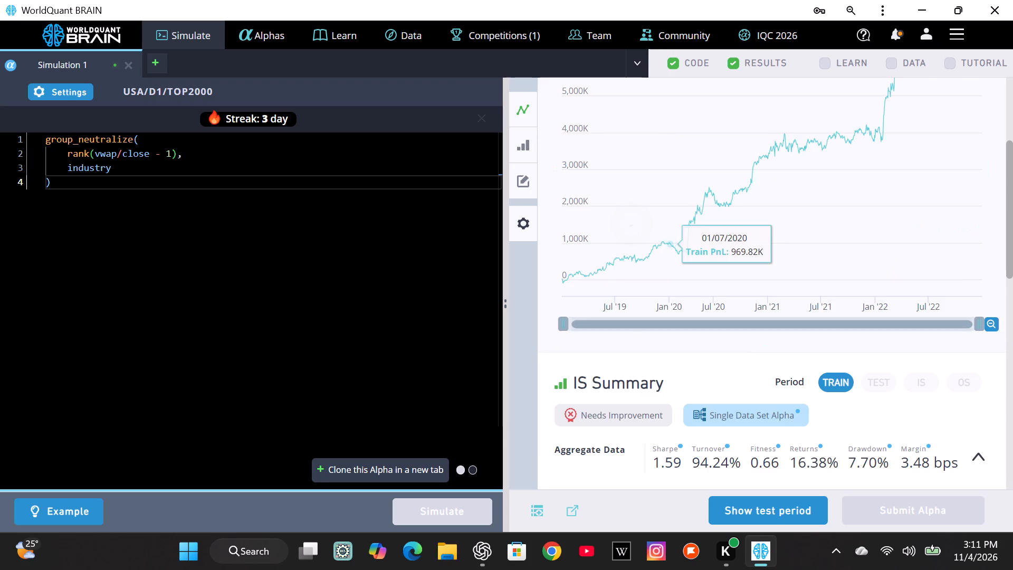
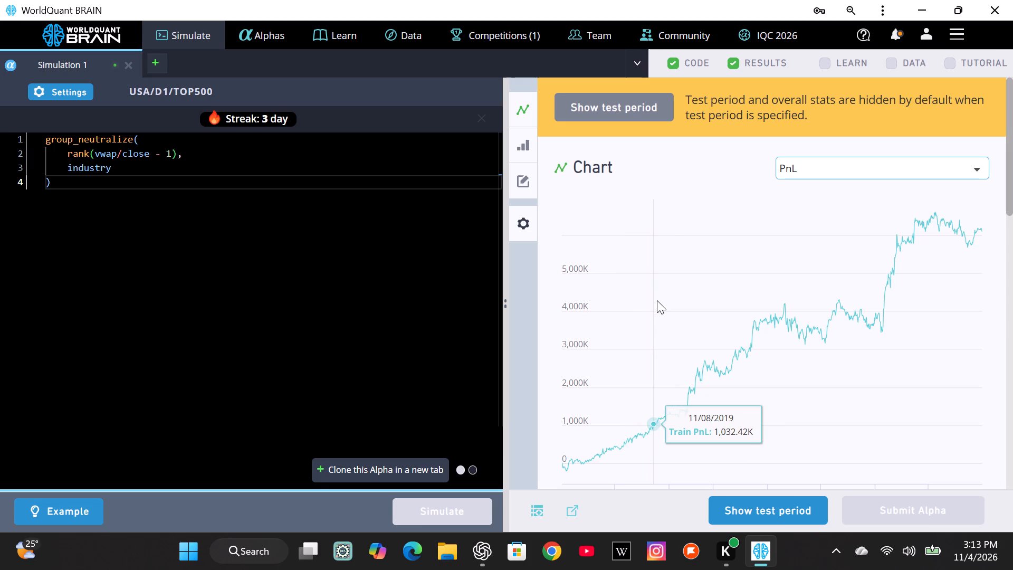
Check the IS Summary, then raise Simulation 1's truncation to 0.52 and its decay to 22 in the simulation settings.
{"action": "scroll", "coordinate": [713, 308], "scroll_direction": "down", "scroll_amount": 3}
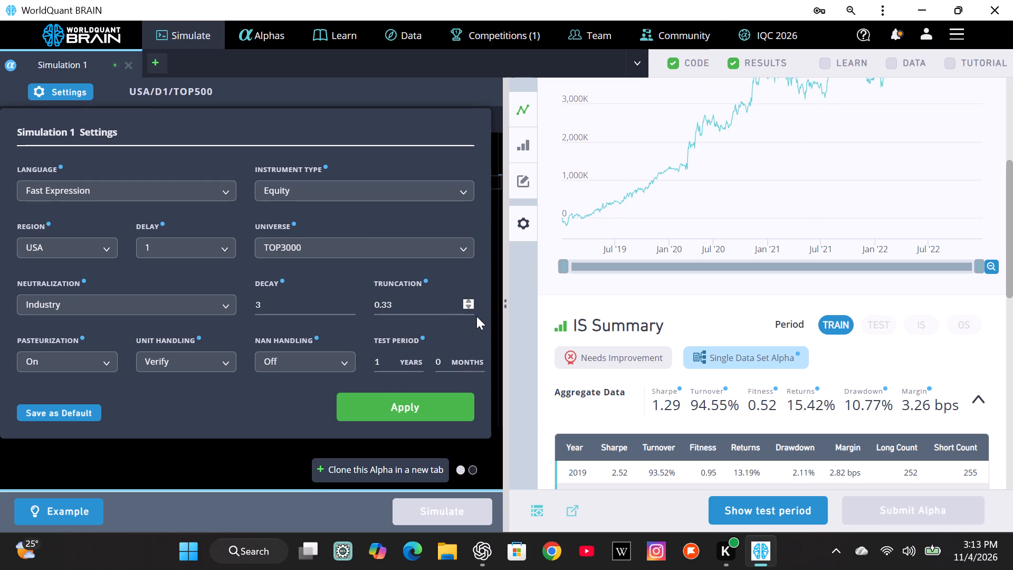
{"action": "left_click", "coordinate": [473, 303]}
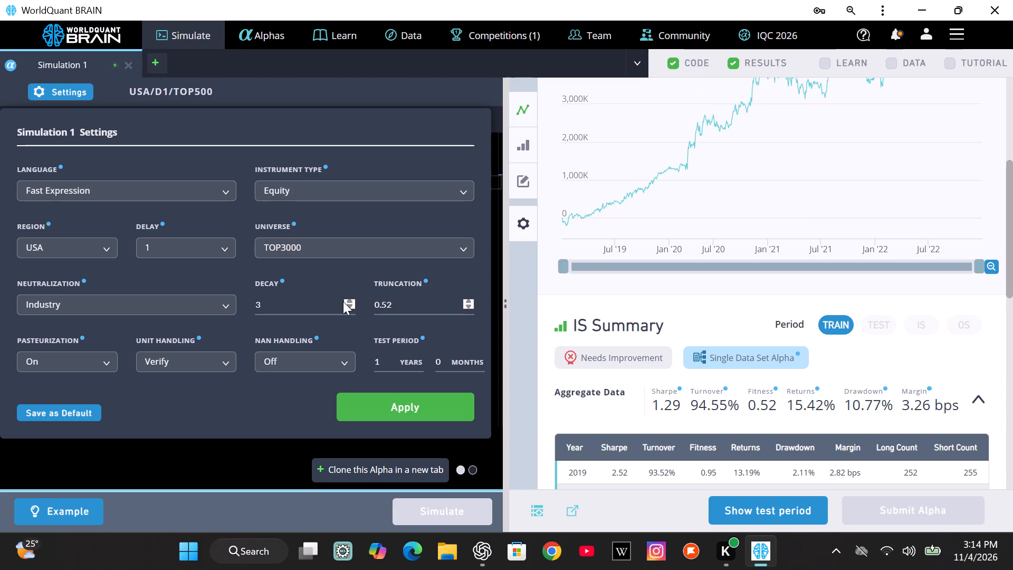
{"action": "left_click", "coordinate": [348, 300]}
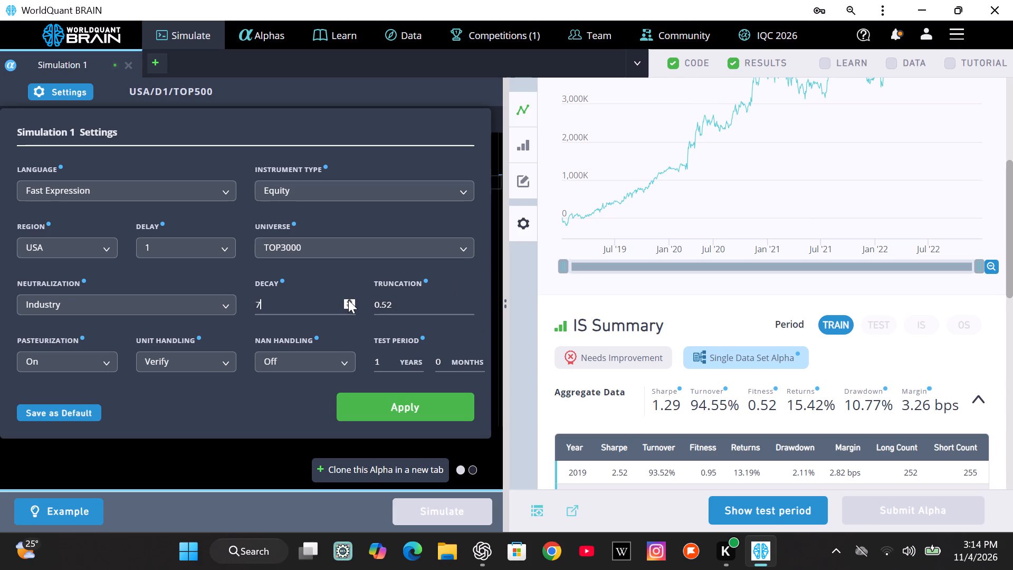
{"action": "triple_click", "coordinate": [348, 300]}
{"action": "triple_click", "coordinate": [348, 300]}
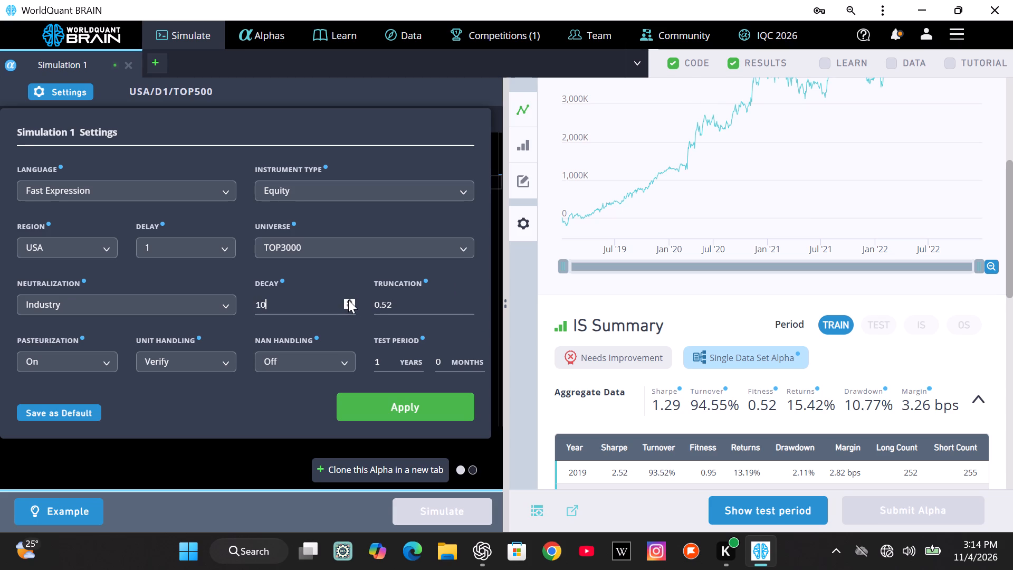
{"action": "triple_click", "coordinate": [348, 300]}
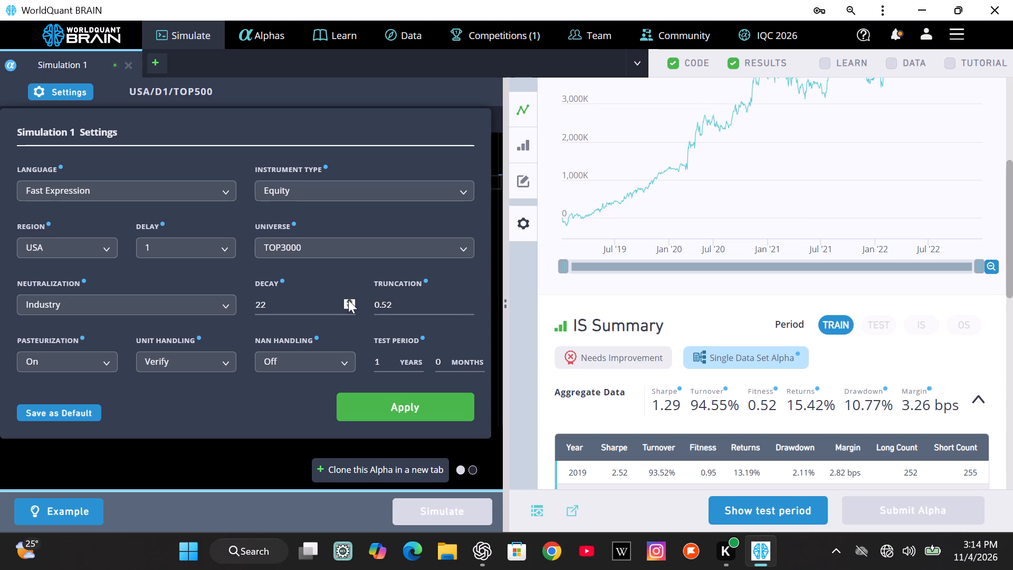
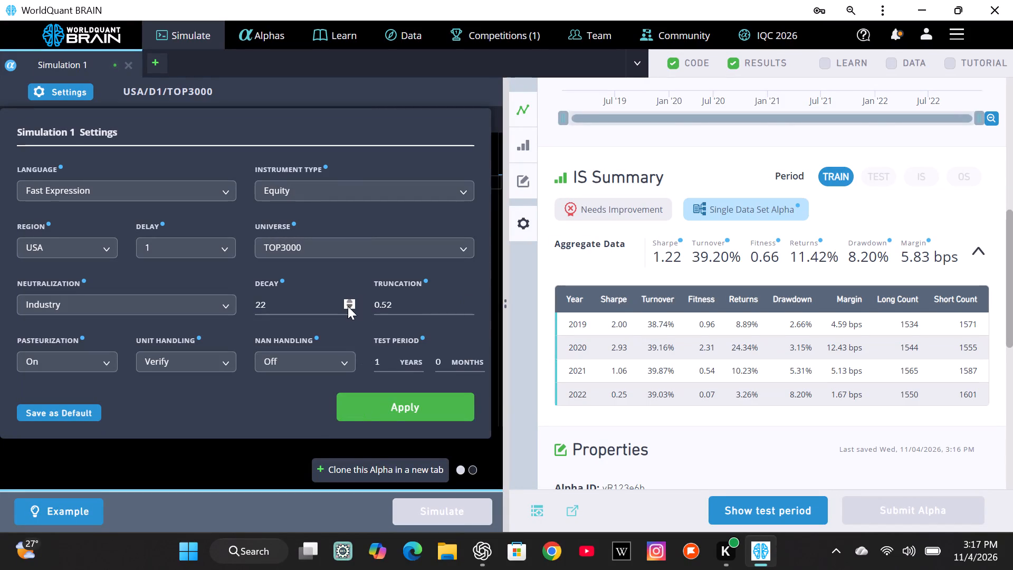
Set Simulation 1's decay to 7, apply the settings, and simulate the industry-neutralized rank(vwap/close - 1) alpha.
{"action": "left_click", "coordinate": [348, 306]}
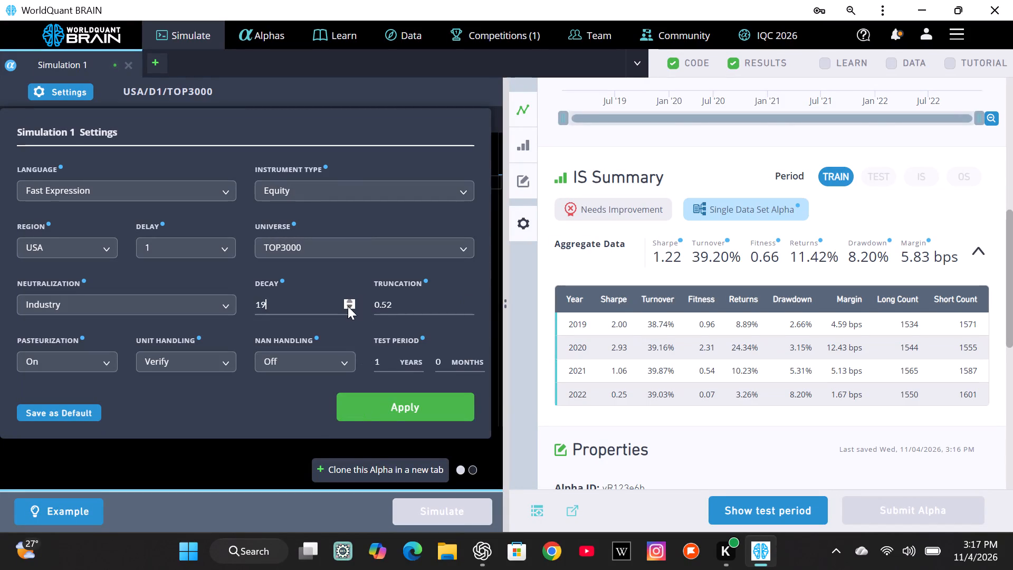
{"action": "left_click", "coordinate": [348, 306]}
{"action": "left_click", "coordinate": [348, 306]}
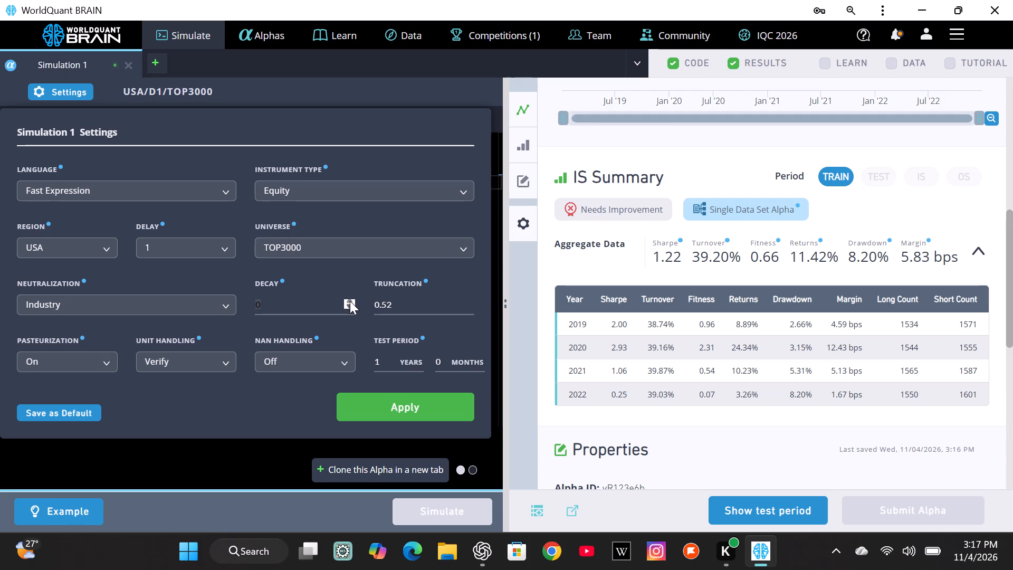
{"action": "triple_click", "coordinate": [350, 301]}
{"action": "left_click", "coordinate": [350, 301]}
{"action": "double_click", "coordinate": [350, 301]}
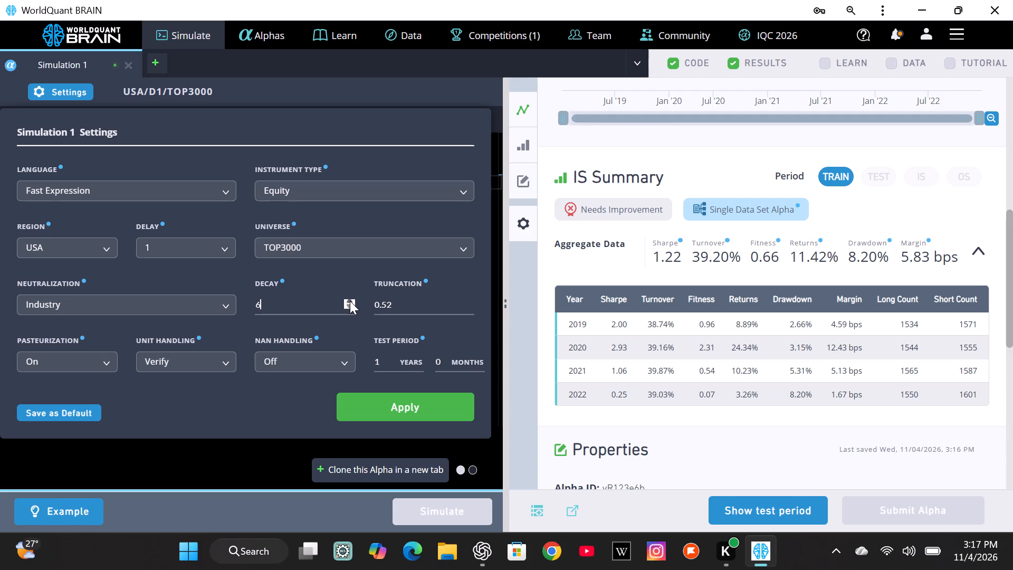
{"action": "left_click", "coordinate": [350, 301]}
{"action": "left_click", "coordinate": [387, 405]}
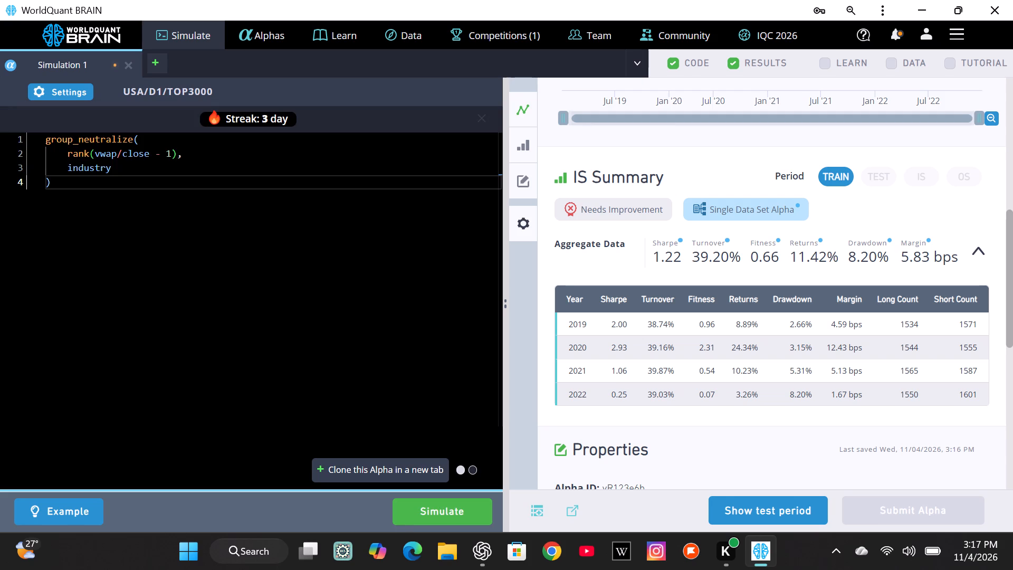
{"action": "left_click", "coordinate": [403, 517]}
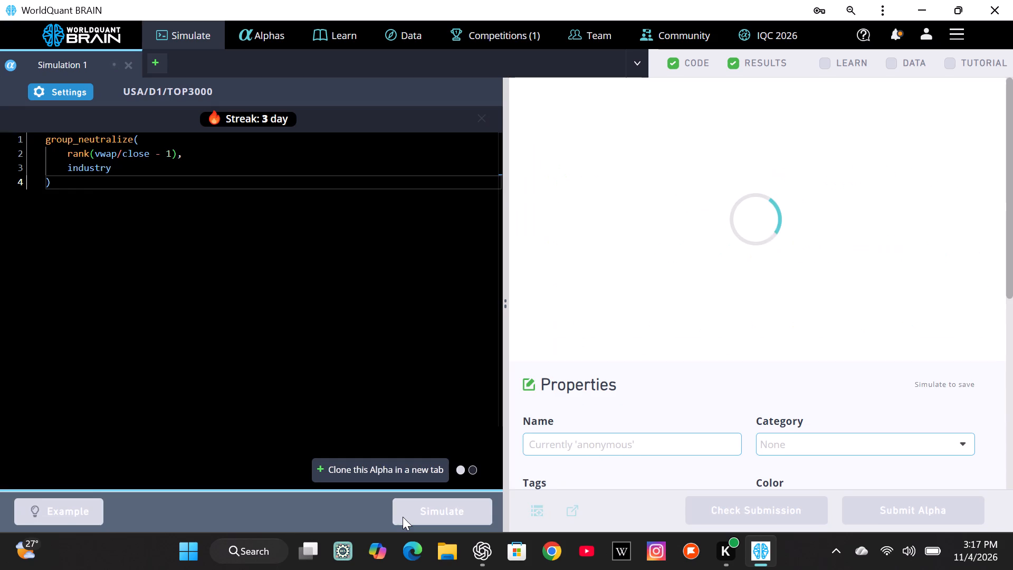
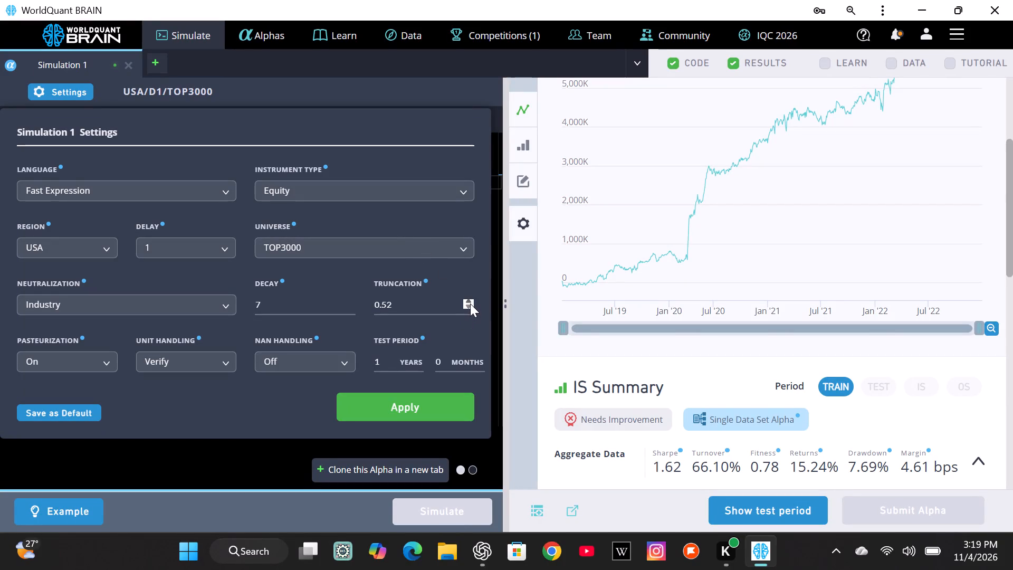
Rerun the industry-neutralized rank(vwap/close - 1) simulation with truncation set to 0.94 and the universe set to TOP2000.
{"action": "left_click", "coordinate": [470, 303]}
{"action": "left_click", "coordinate": [461, 247]}
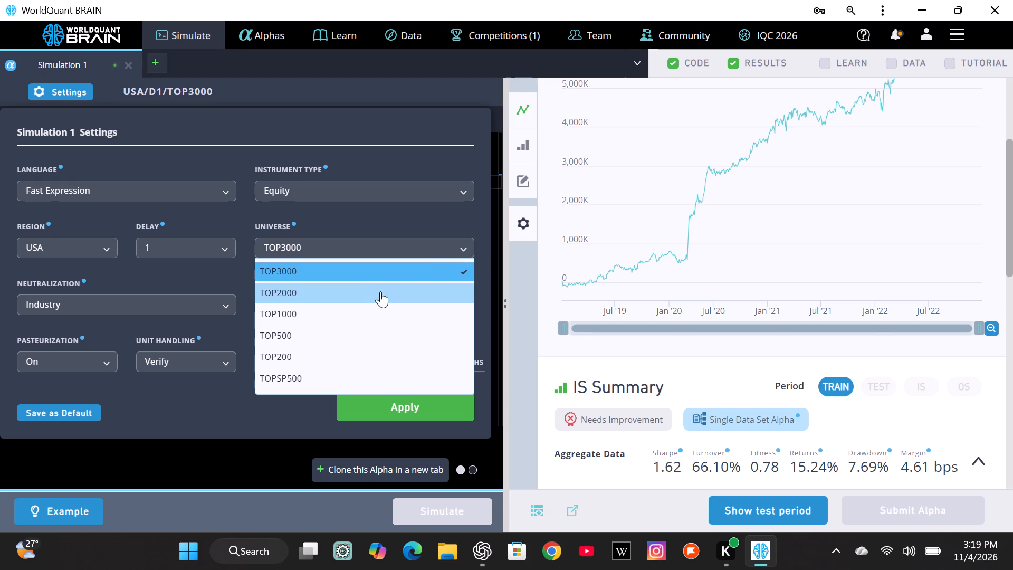
{"action": "left_click", "coordinate": [380, 291]}
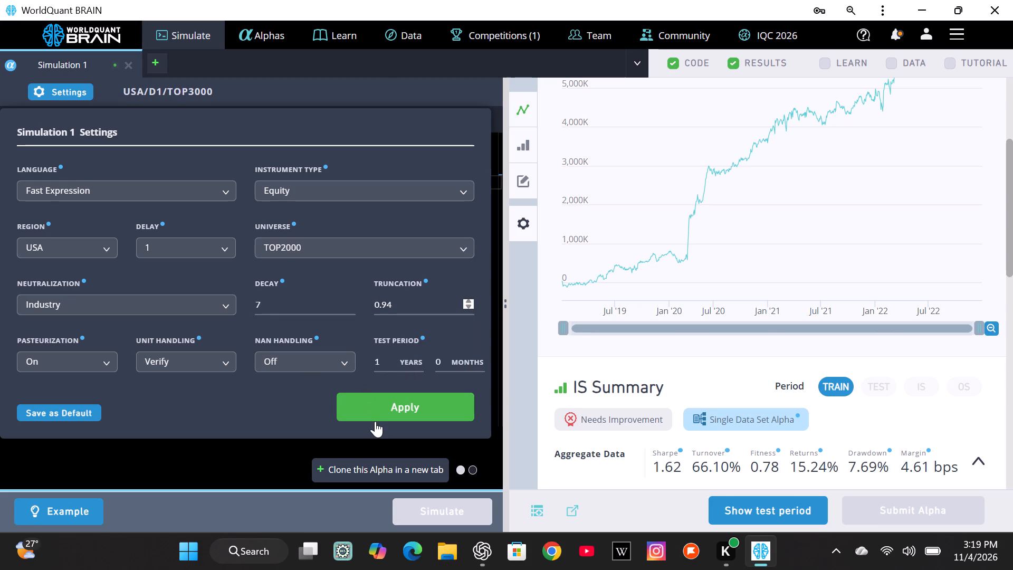
{"action": "left_click", "coordinate": [375, 421]}
{"action": "left_click", "coordinate": [425, 518]}
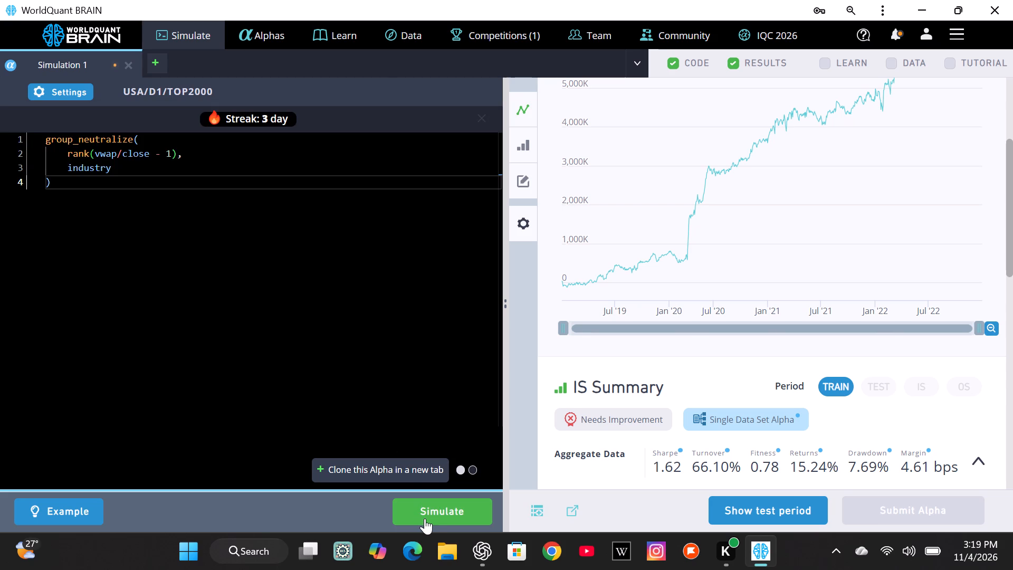